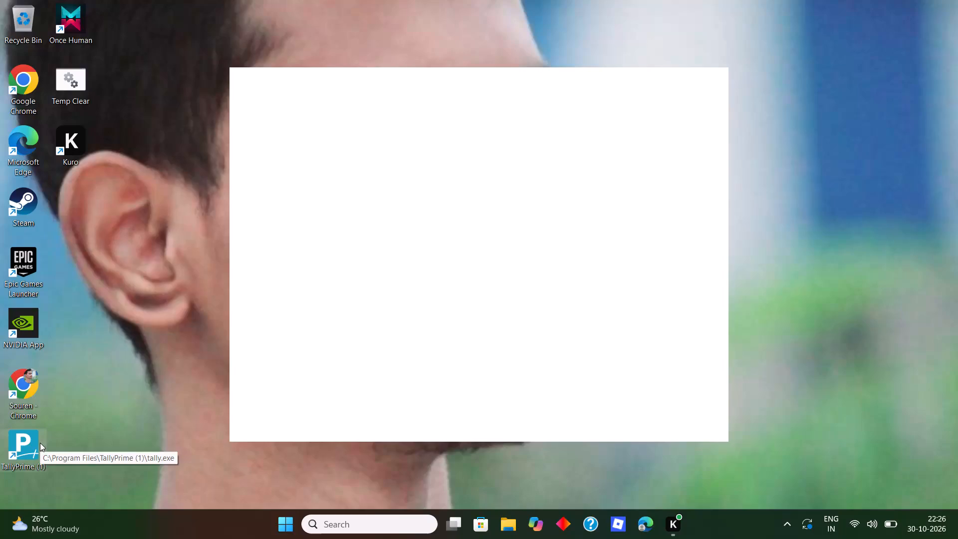
Launch TallyPrime in educational mode and open voucher creation for the Case Study 3 company.
{"action": "key", "text": "Return"}
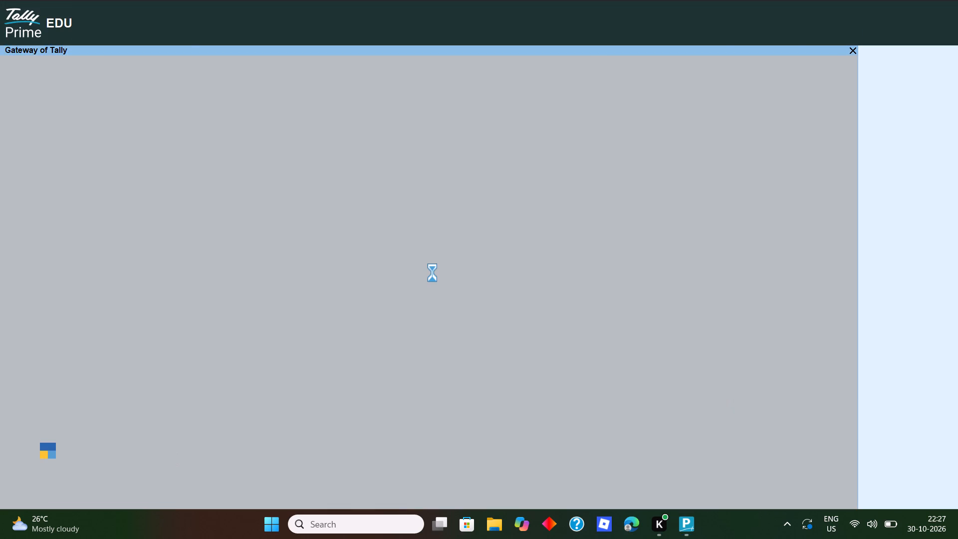
{"action": "key", "text": "t"}
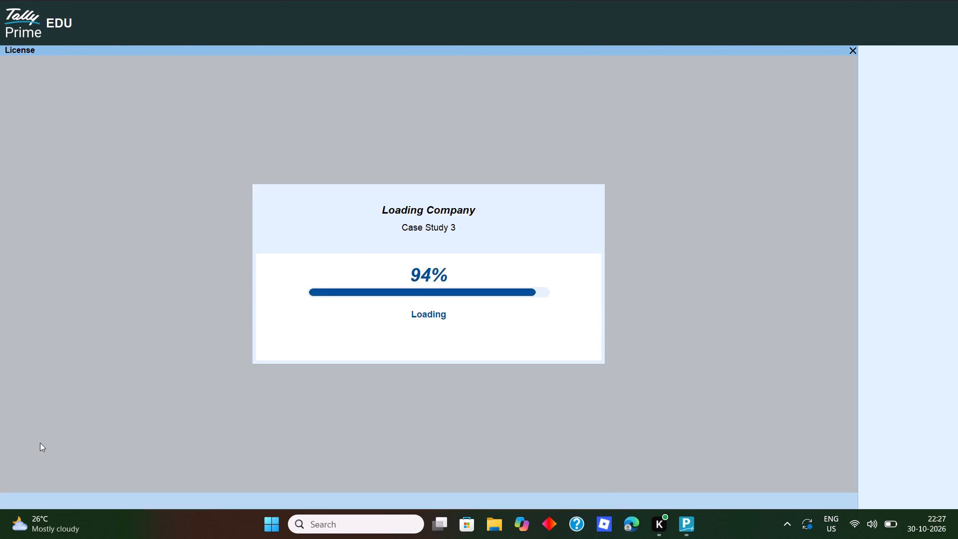
{"action": "key", "text": "v"}
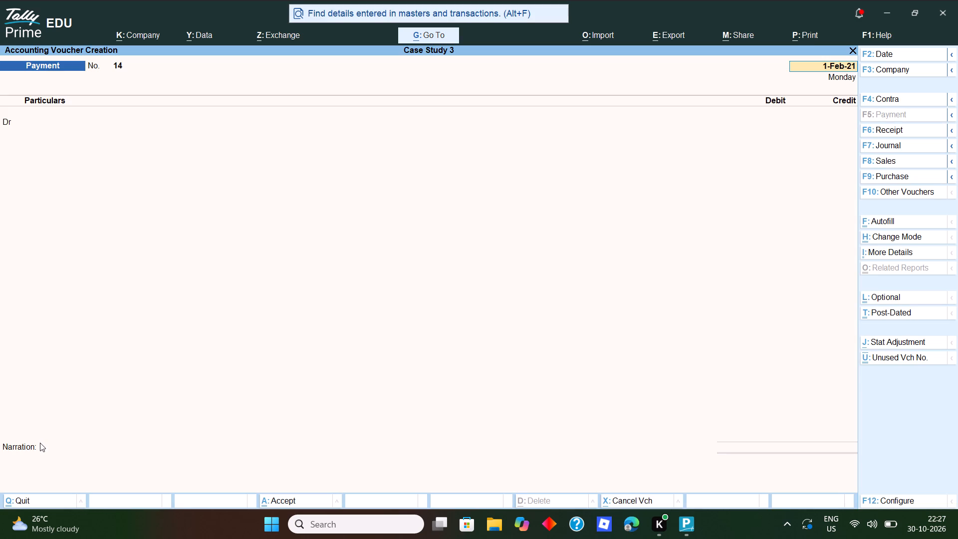
Set the payment voucher's date to 1-3-21.
{"action": "key", "text": "F2"}
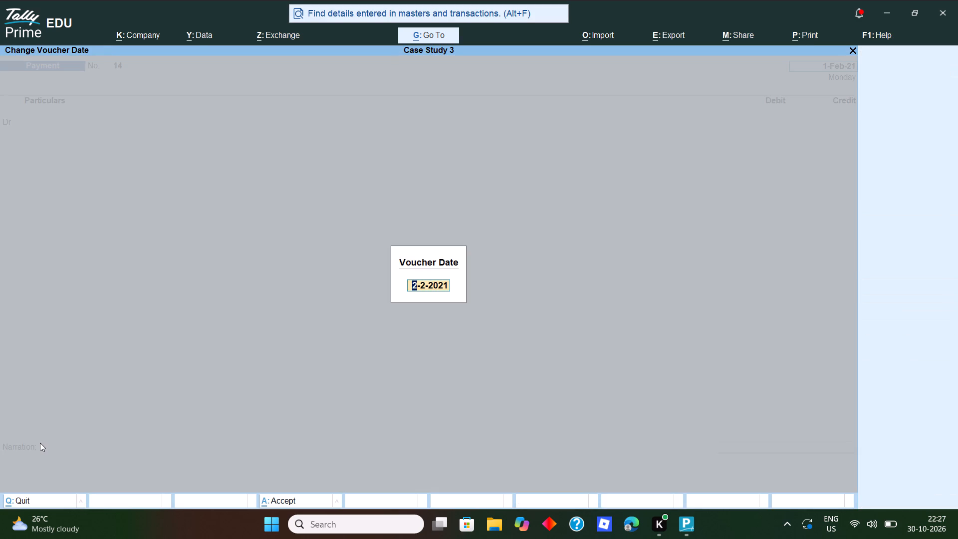
{"action": "type", "text": "1-"}
{"action": "type", "text": "3-"}
{"action": "type", "text": "21"}
{"action": "key", "text": "Return"}
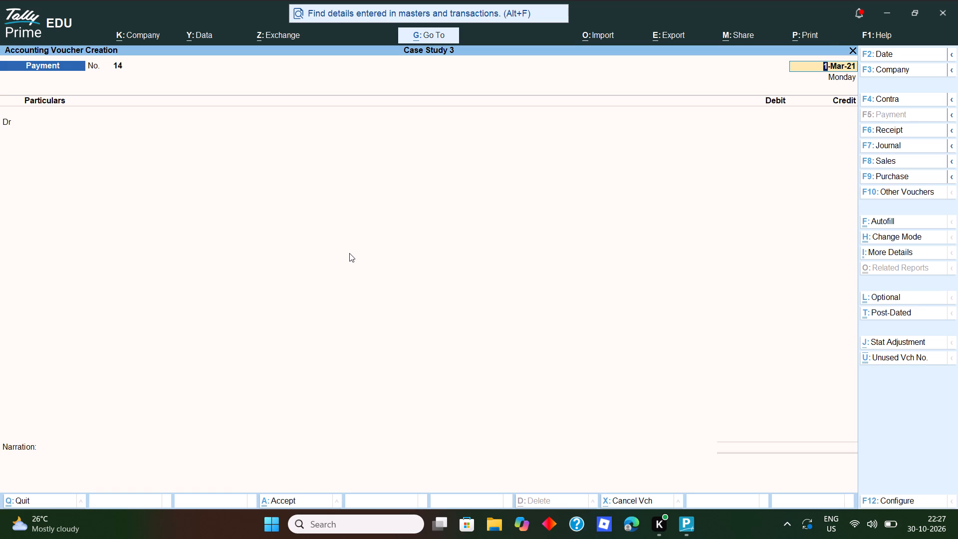
Enter Telephone Expences as the first debit ledger with an amount of 700.
{"action": "key", "text": "Return"}
{"action": "type", "text": "tel"}
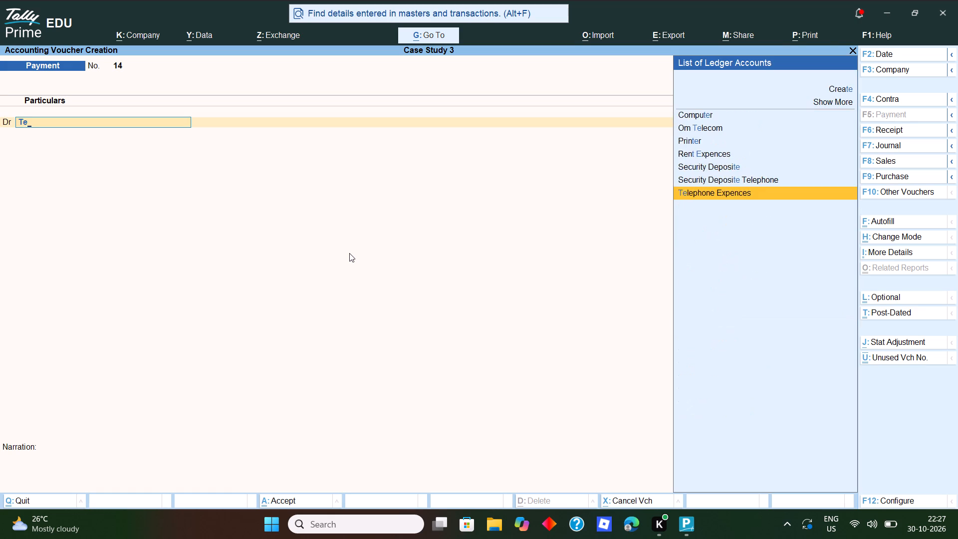
{"action": "key", "text": "Return"}
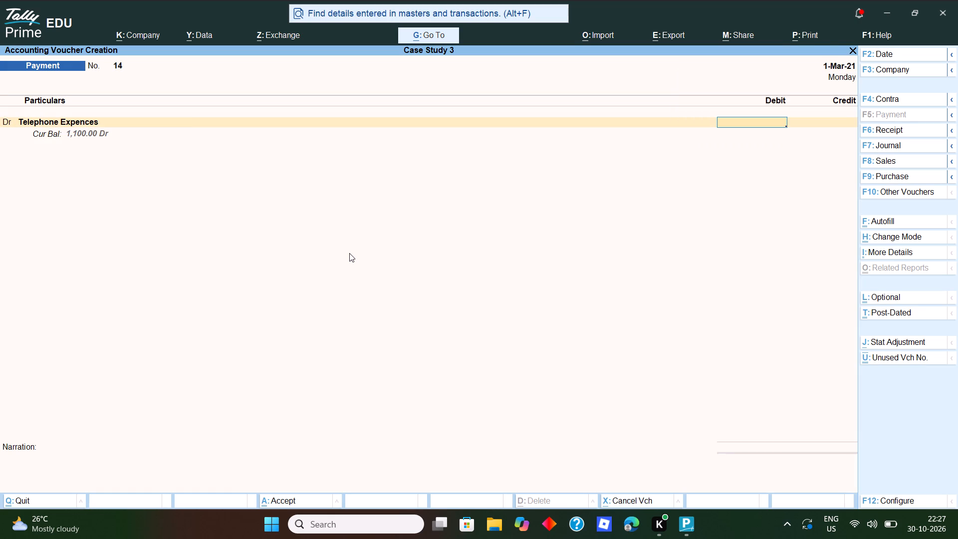
{"action": "type", "text": "700"}
{"action": "key", "text": "Return"}
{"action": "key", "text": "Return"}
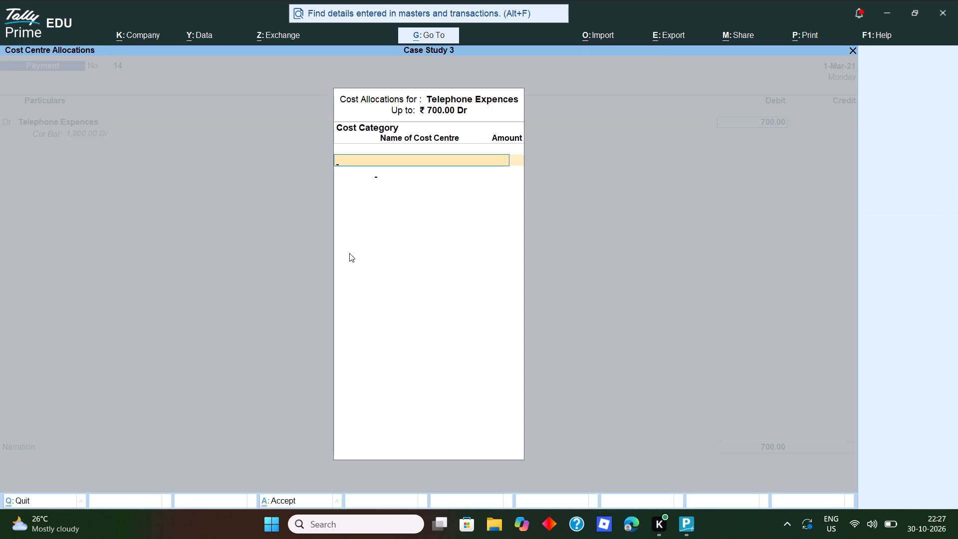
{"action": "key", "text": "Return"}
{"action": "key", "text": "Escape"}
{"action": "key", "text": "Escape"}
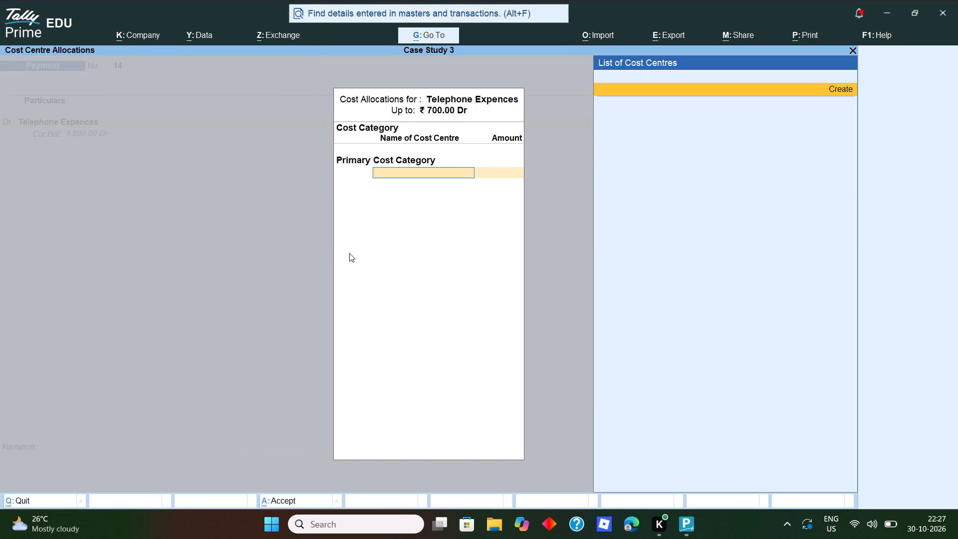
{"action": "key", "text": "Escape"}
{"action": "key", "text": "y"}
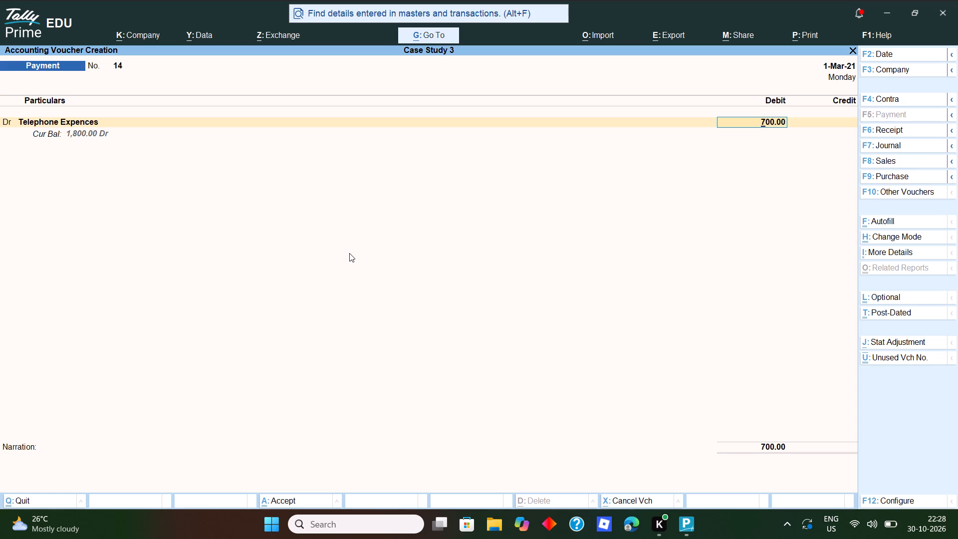
Set Enable Bill-wise entry and Maintain Accounts to No in the company features of Case Study 3.
{"action": "key", "text": "F11"}
{"action": "key", "text": "Down"}
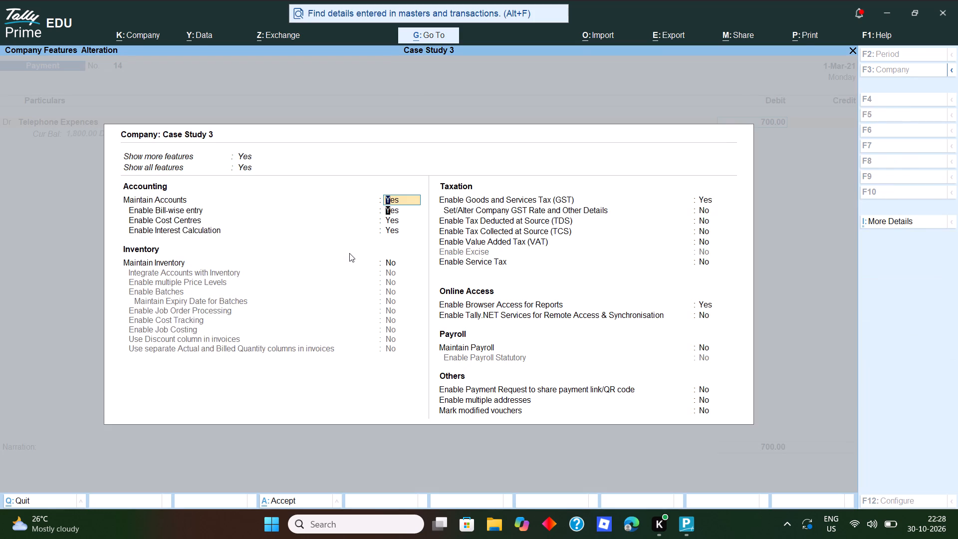
{"action": "key", "text": "Down"}
{"action": "key", "text": "Up"}
{"action": "key", "text": "n"}
{"action": "key", "text": "Down"}
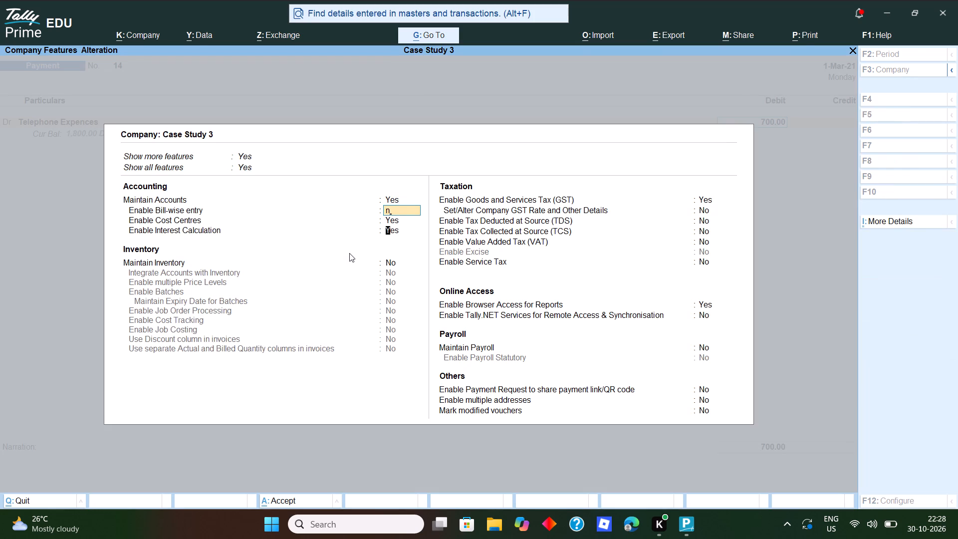
{"action": "key", "text": "Up"}
{"action": "key", "text": "Up"}
{"action": "key", "text": "n"}
{"action": "key", "text": "Down"}
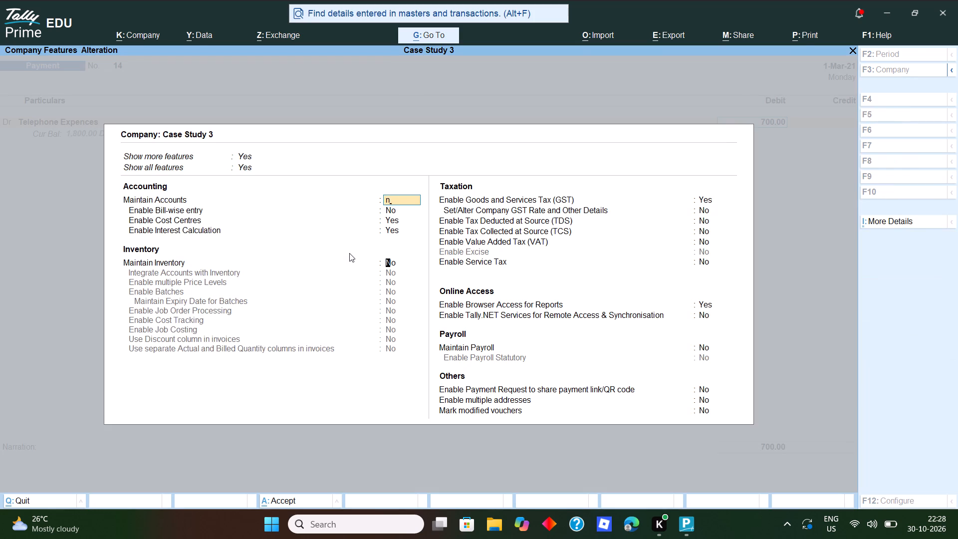
Set Maintain Accounts, Bill-wise entry and Interest Calculation to Yes, leave Cost Centres at No, and save the company features.
{"action": "key", "text": "Up"}
{"action": "key", "text": "Up"}
{"action": "key", "text": "Down"}
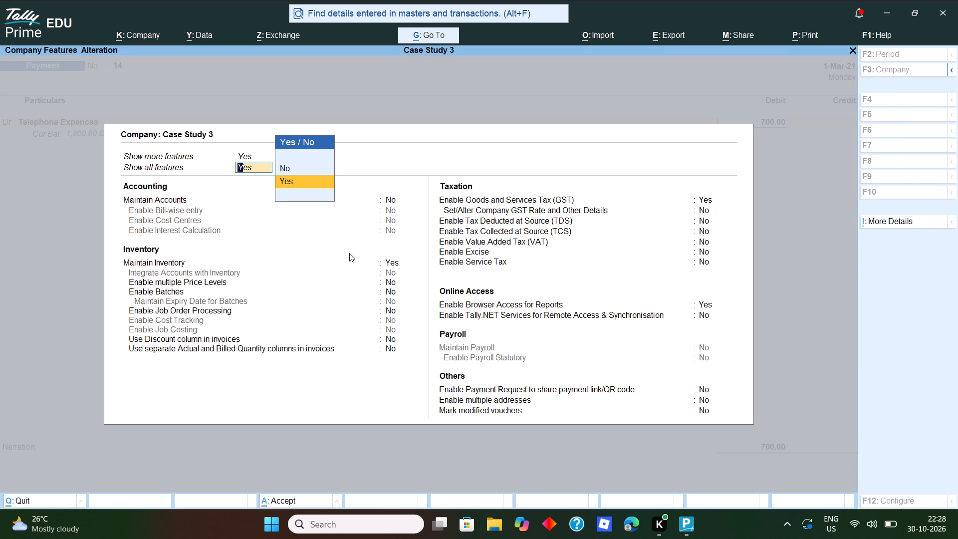
{"action": "key", "text": "Return"}
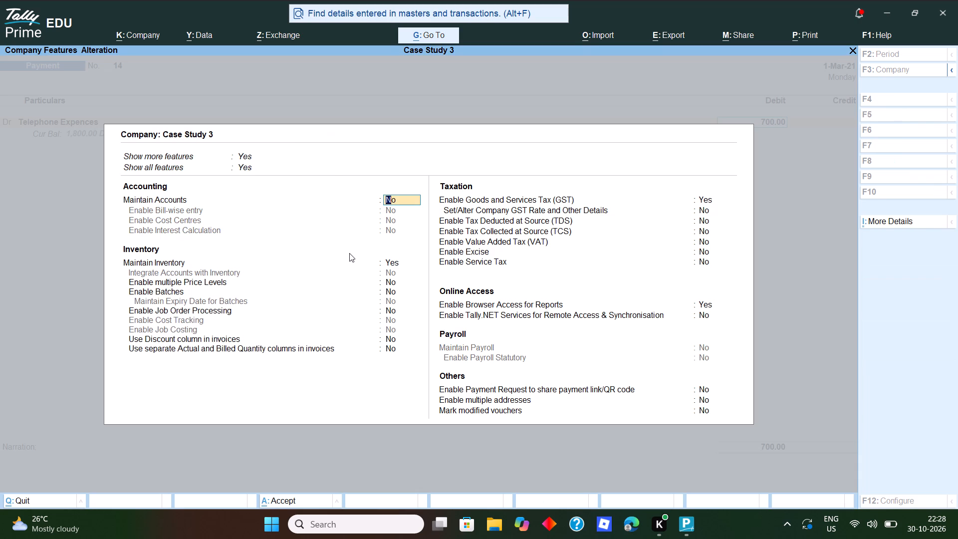
{"action": "key", "text": "y"}
{"action": "key", "text": "Down"}
{"action": "key", "text": "y"}
{"action": "key", "text": "Down"}
{"action": "key", "text": "Down"}
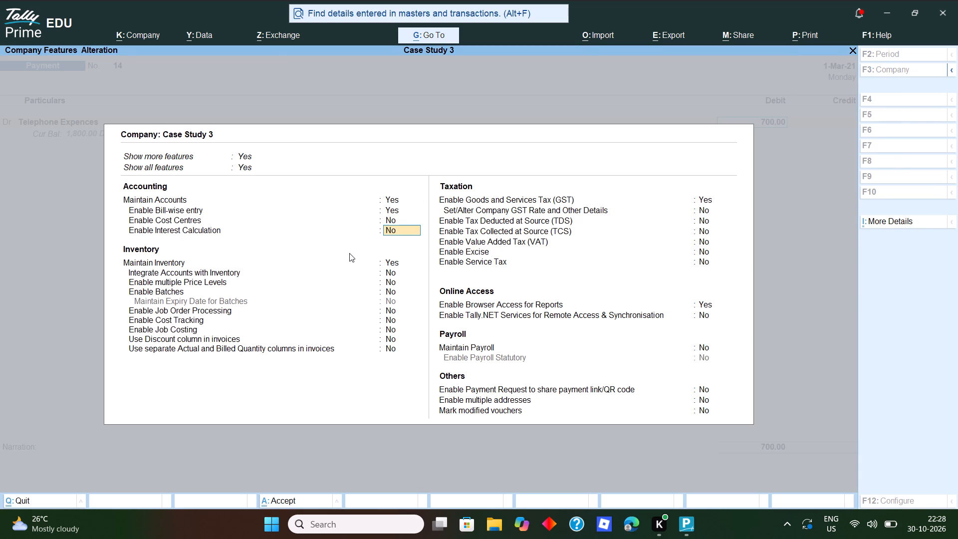
{"action": "key", "text": "y"}
{"action": "key", "text": "Down"}
{"action": "key", "text": "ctrl+a"}
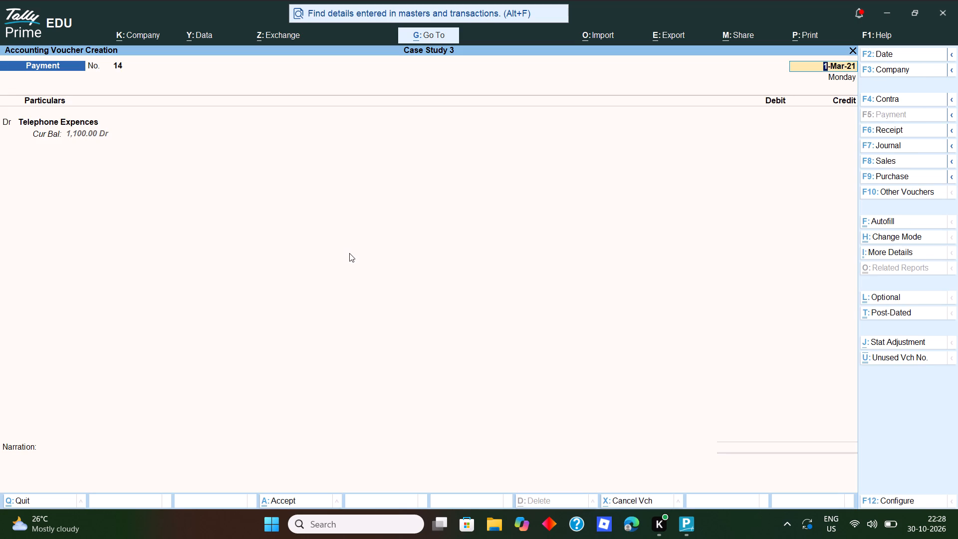
Enter a debit of 700 for Telephone Expences in the payment voucher.
{"action": "key", "text": "Return"}
{"action": "key", "text": "Return"}
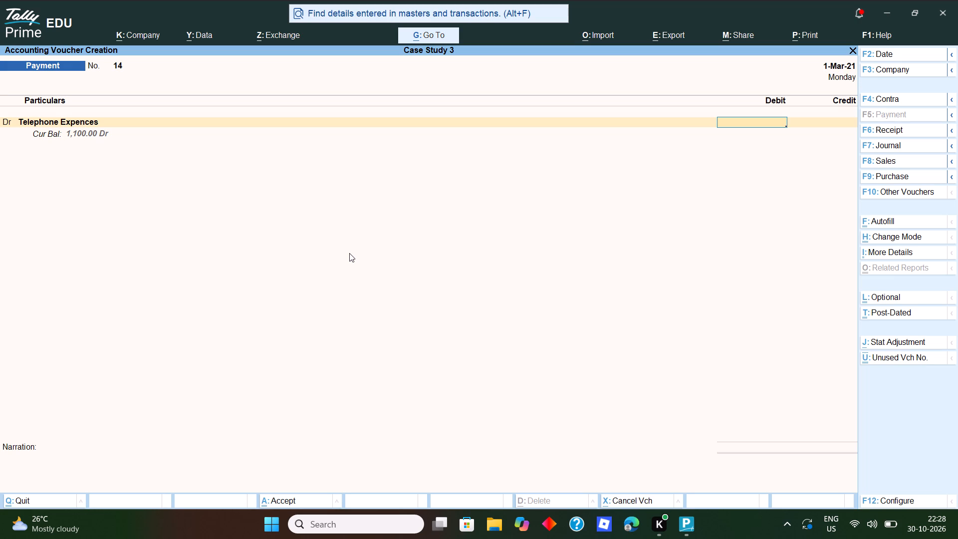
{"action": "type", "text": "700"}
{"action": "key", "text": "Return"}
Add a second debit line for Electricity Expences with an amount of 1200.
{"action": "key", "text": "d"}
{"action": "key", "text": "Return"}
{"action": "type", "text": "ele"}
{"action": "key", "text": "Return"}
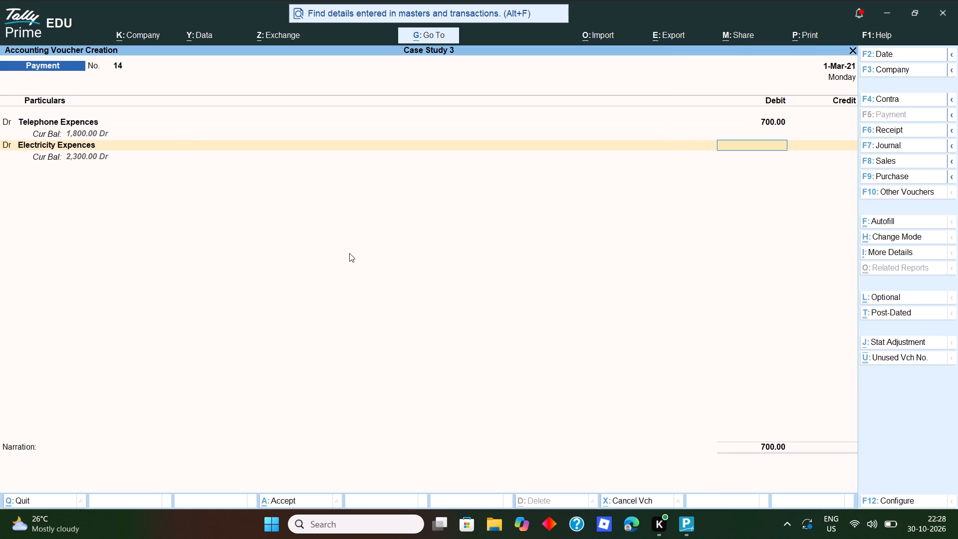
{"action": "type", "text": "1200"}
{"action": "key", "text": "Return"}
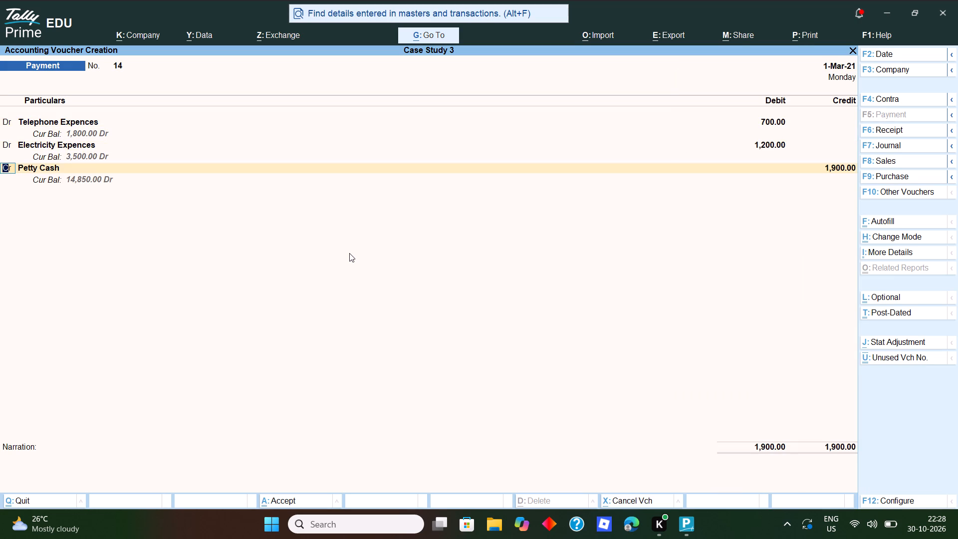
Change the Petty Cash credit line into a debit line for Conveyance Expences with an amount of 500.
{"action": "key", "text": "d"}
{"action": "key", "text": "Return"}
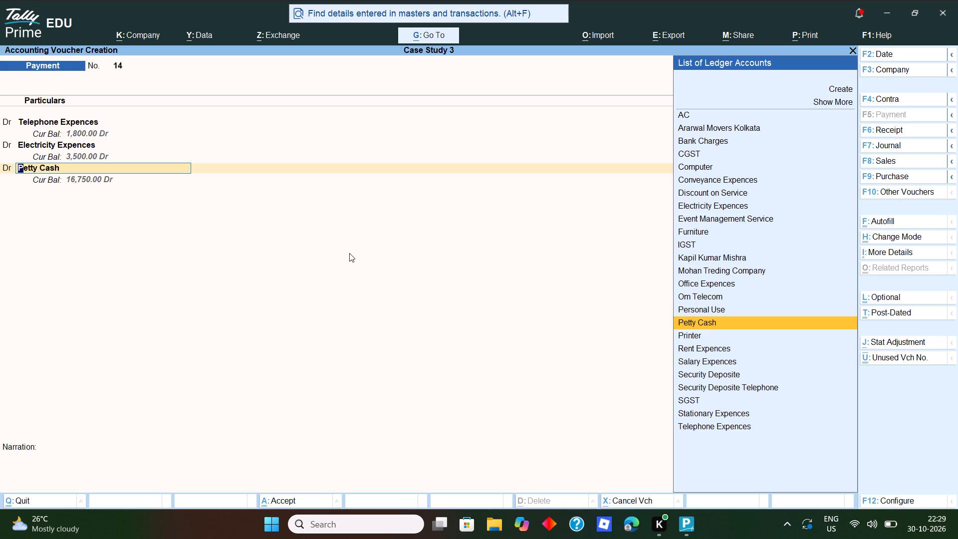
{"action": "type", "text": "con"}
{"action": "key", "text": "Return"}
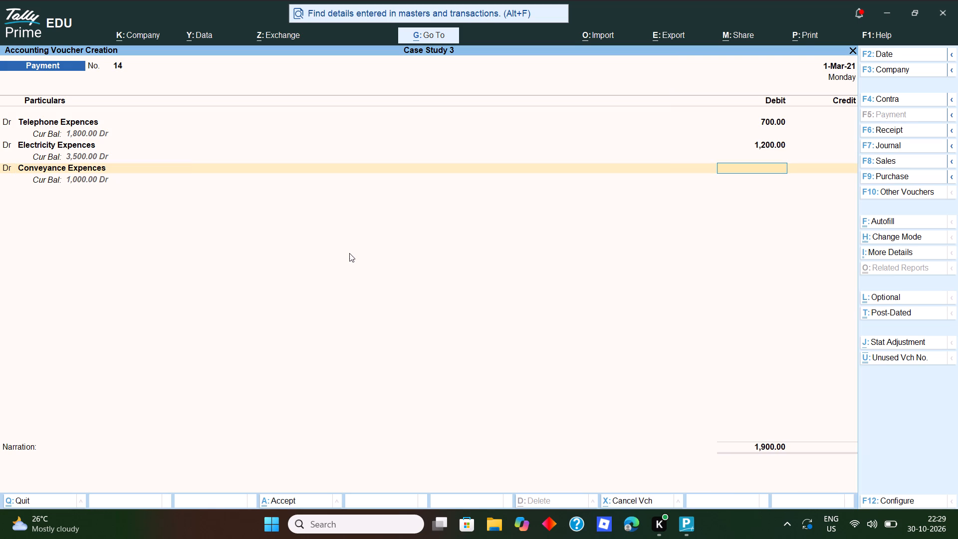
{"action": "type", "text": "500"}
{"action": "key", "text": "Return"}
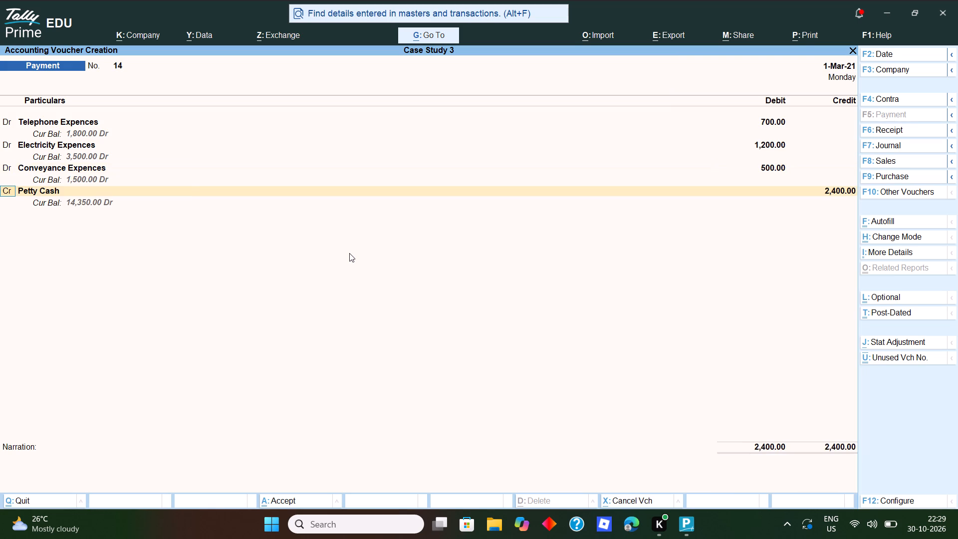
Turn the Petty Cash credit line into a debit line for Office Expences with an amount of 400.
{"action": "key", "text": "d"}
{"action": "key", "text": "Return"}
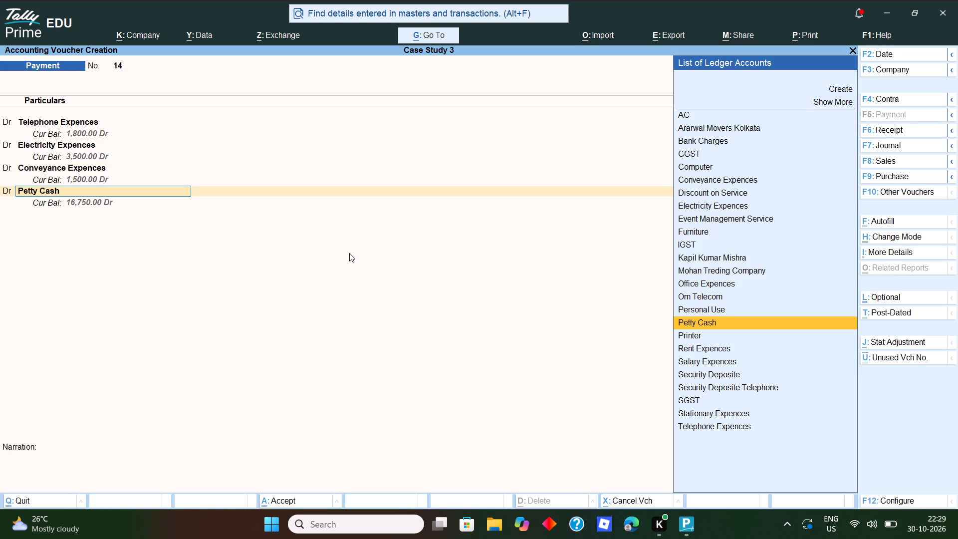
{"action": "type", "text": "of"}
{"action": "key", "text": "Return"}
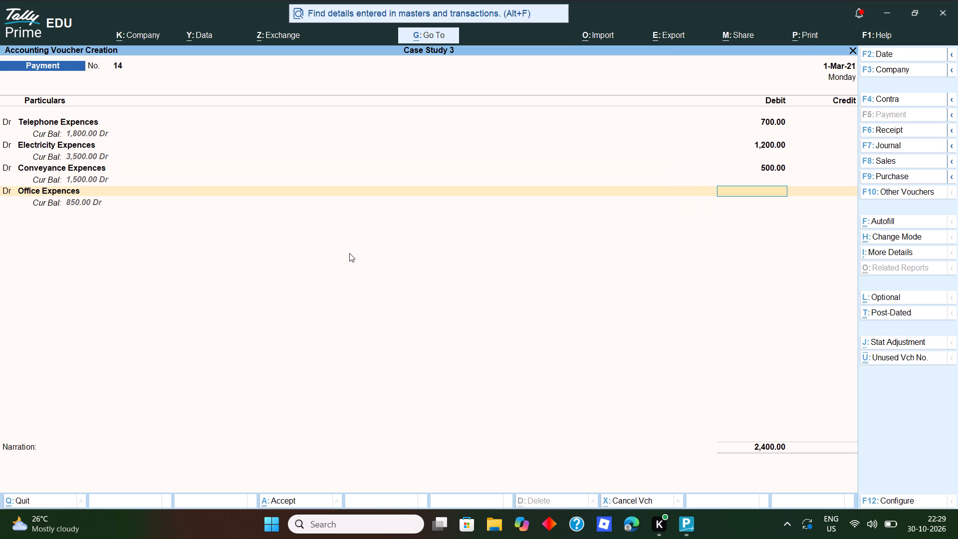
{"action": "type", "text": "400"}
{"action": "key", "text": "Return"}
Turn the Petty Cash credit line into a debit line for Rent Expences with an amount of 4000.
{"action": "key", "text": "d"}
{"action": "key", "text": "Return"}
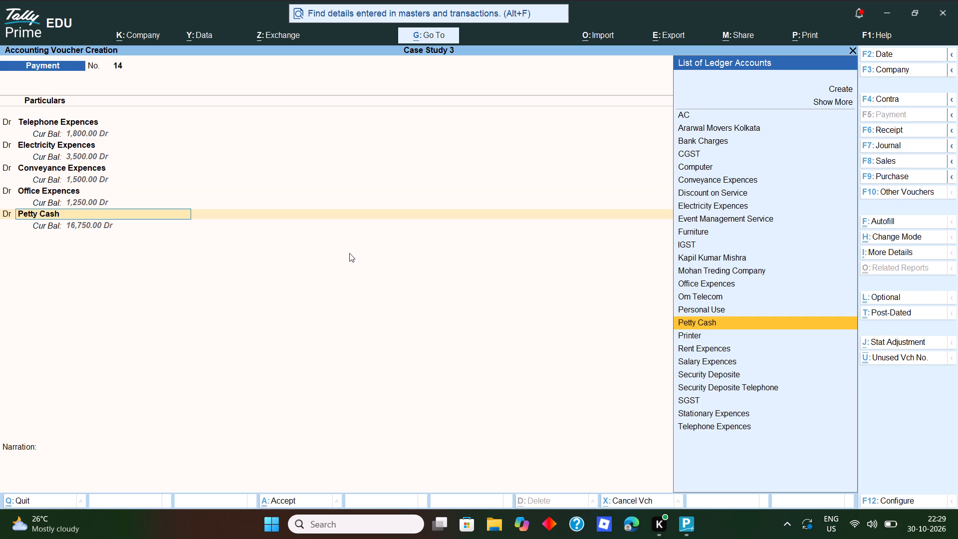
{"action": "type", "text": "ren"}
{"action": "key", "text": "Return"}
{"action": "type", "text": "4000"}
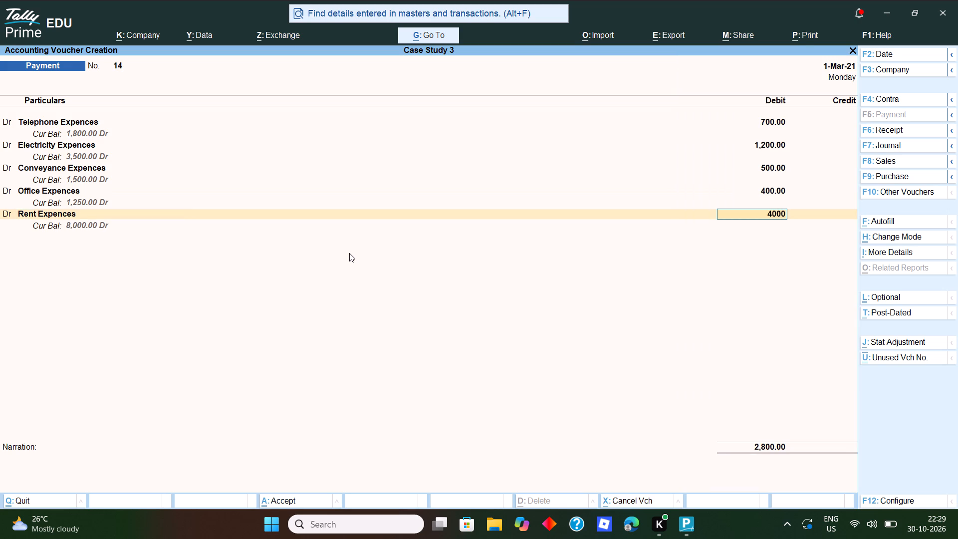
{"action": "key", "text": "Return"}
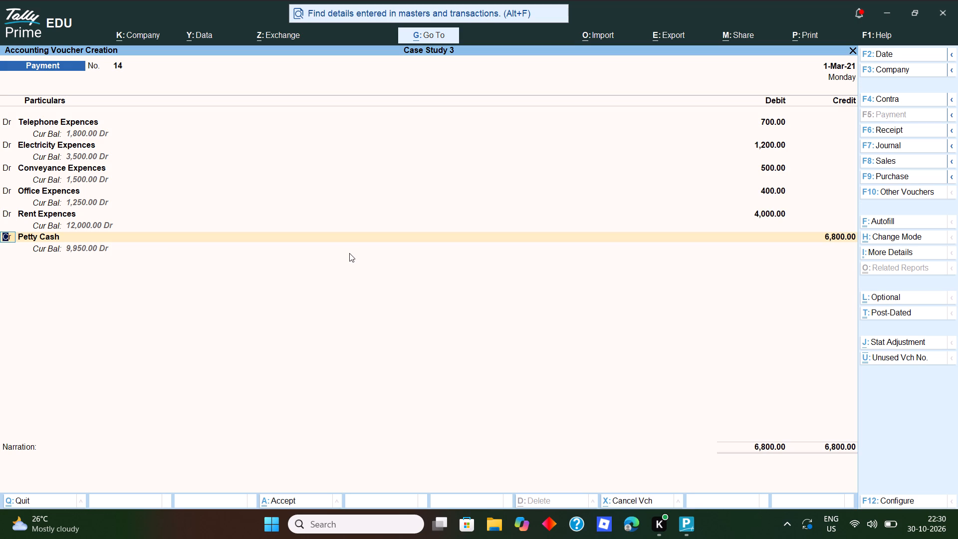
Credit Petty Cash for the full 6,800 and save the payment voucher with no narration.
{"action": "key", "text": "Return"}
{"action": "key", "text": "Return"}
{"action": "key", "text": "Return"}
{"action": "key", "text": "Return"}
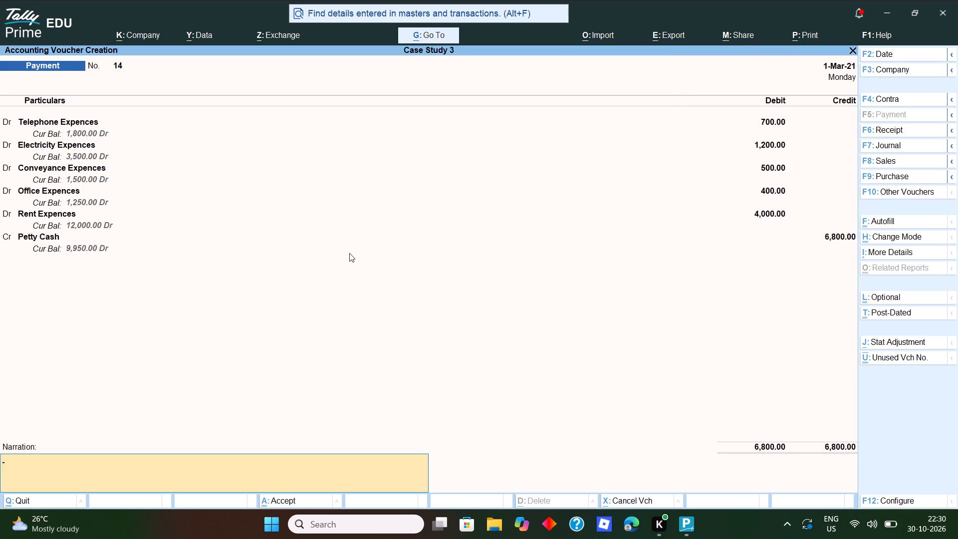
{"action": "key", "text": "y"}
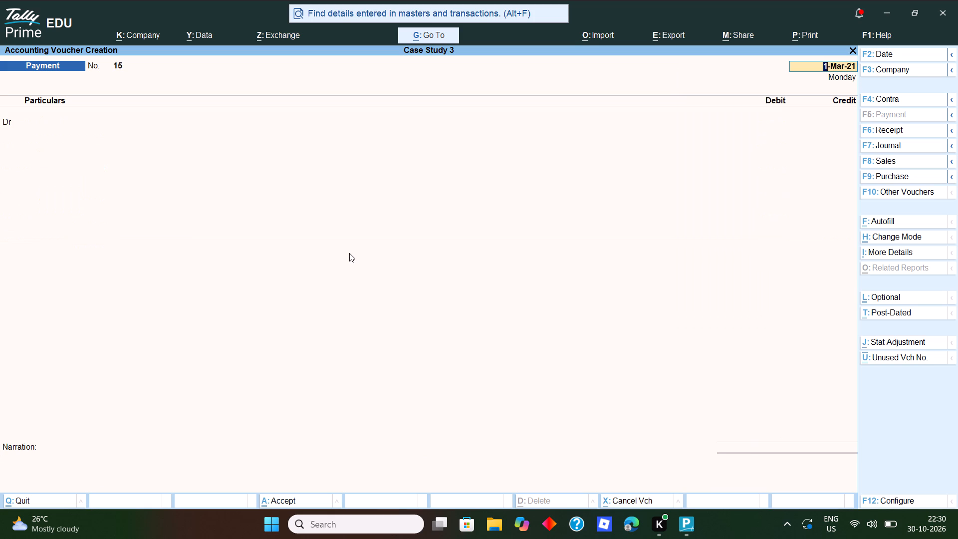
Switch to a receipt voucher dated 1 March 2021 and choose Om Telecom as the credited ledger.
{"action": "key", "text": "F6"}
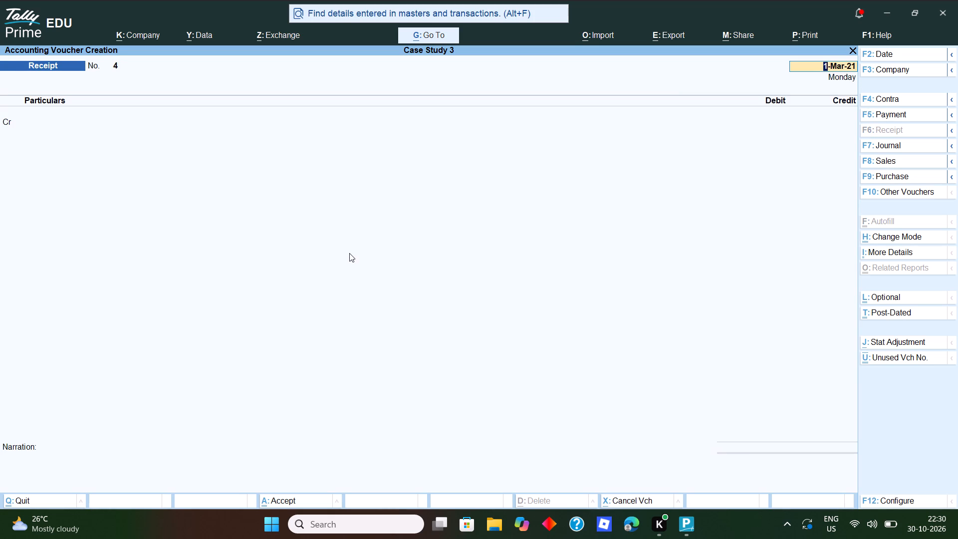
{"action": "key", "text": "Return"}
{"action": "type", "text": "om"}
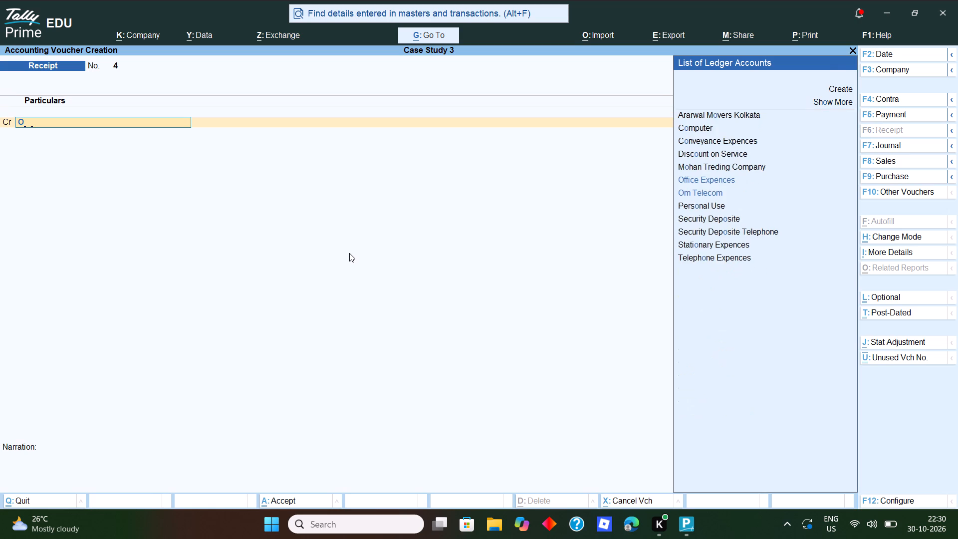
{"action": "key", "text": "Return"}
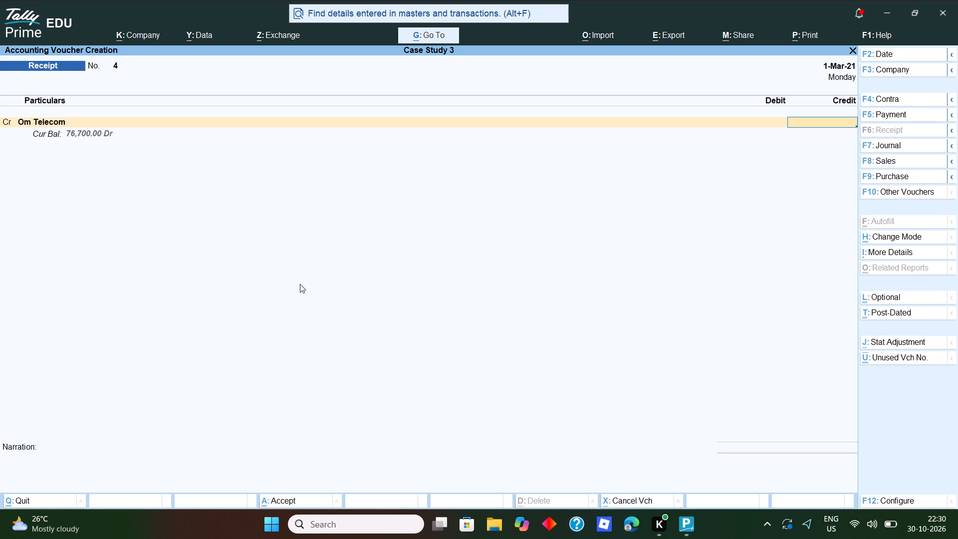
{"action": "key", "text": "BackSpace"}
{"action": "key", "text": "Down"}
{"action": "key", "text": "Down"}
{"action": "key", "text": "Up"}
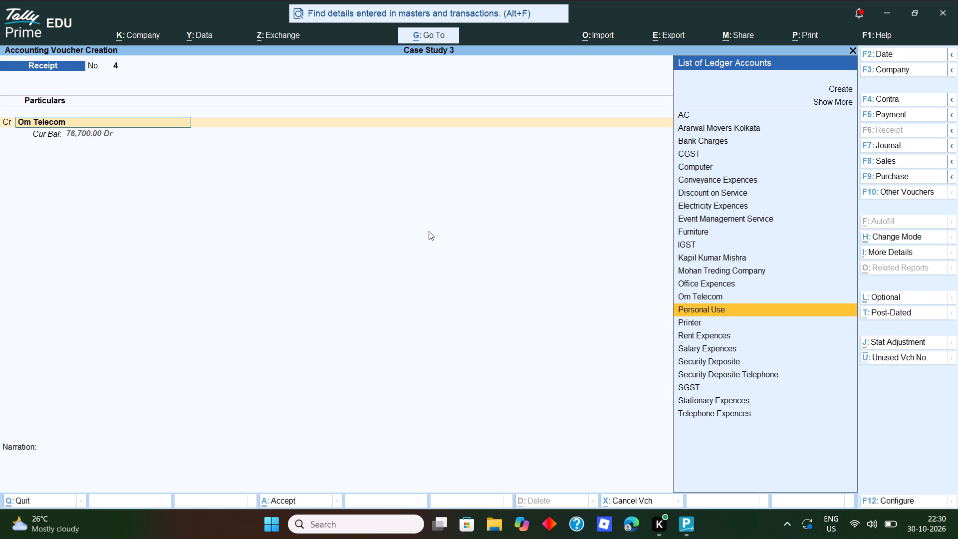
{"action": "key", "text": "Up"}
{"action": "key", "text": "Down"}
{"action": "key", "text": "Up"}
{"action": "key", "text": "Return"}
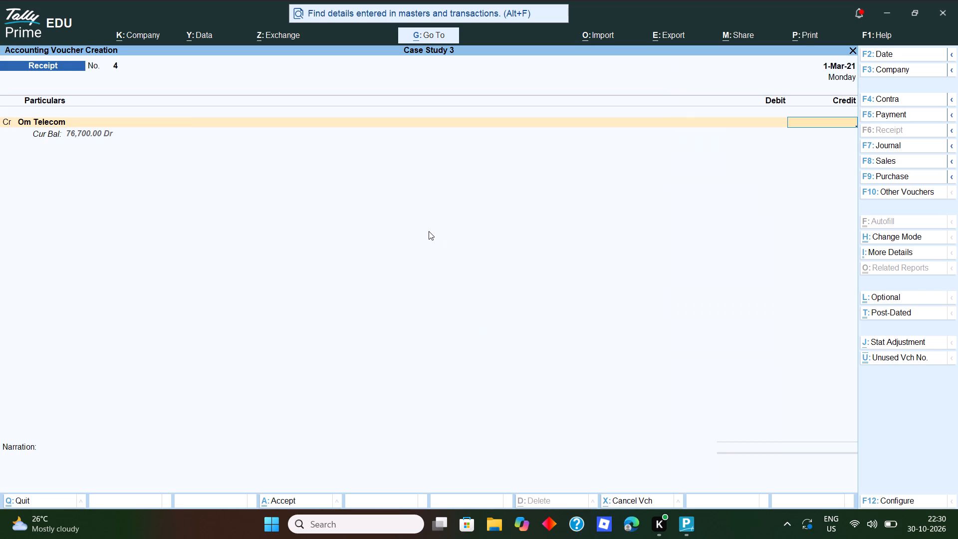
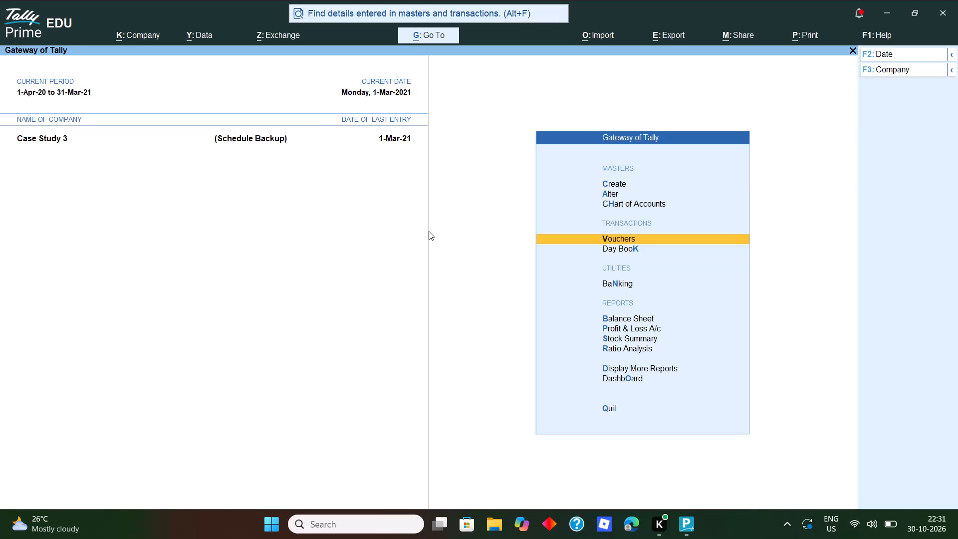
Examine the Interest Receivable report down through Current Assets and Sundry Debtors to Om Telecom's bill-wise interest calculation details.
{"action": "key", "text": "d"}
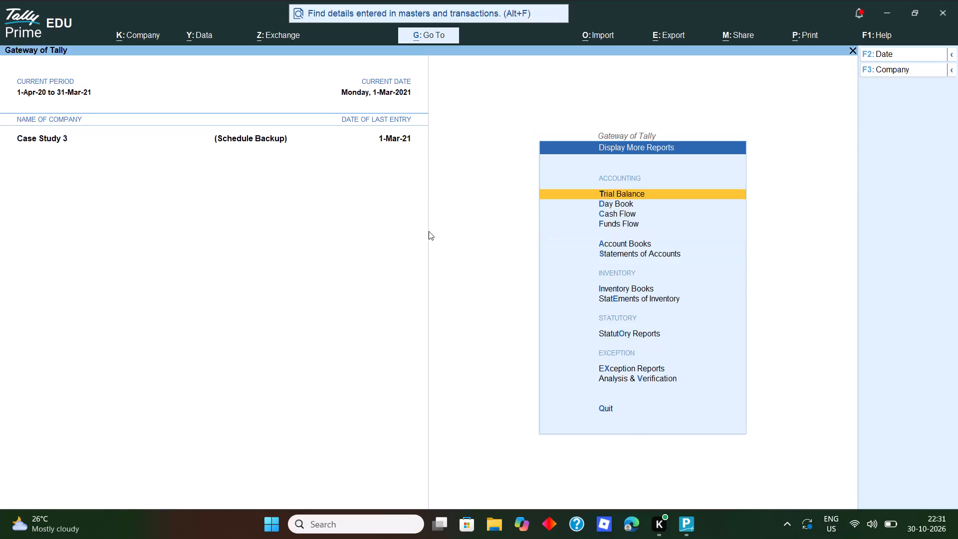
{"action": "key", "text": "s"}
{"action": "key", "text": "Down"}
{"action": "key", "text": "Return"}
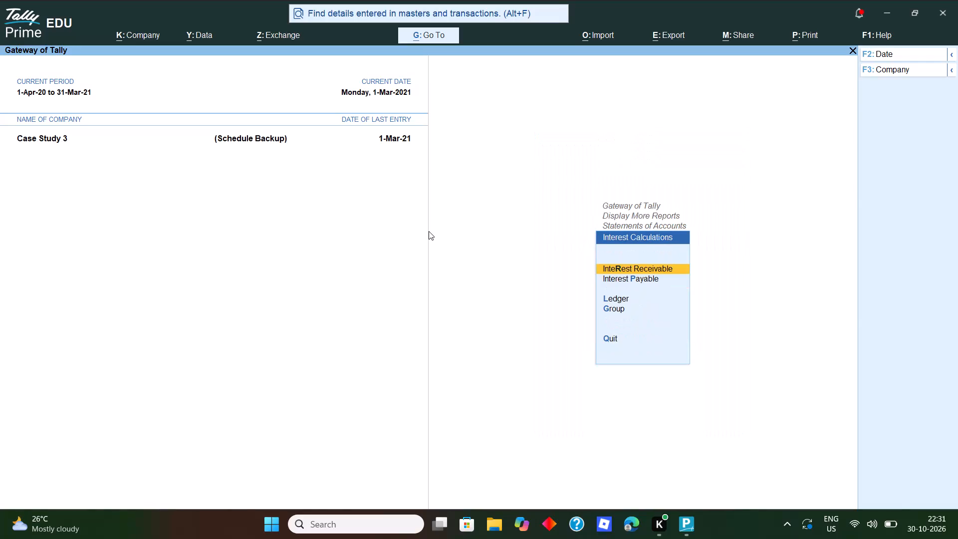
{"action": "key", "text": "Return"}
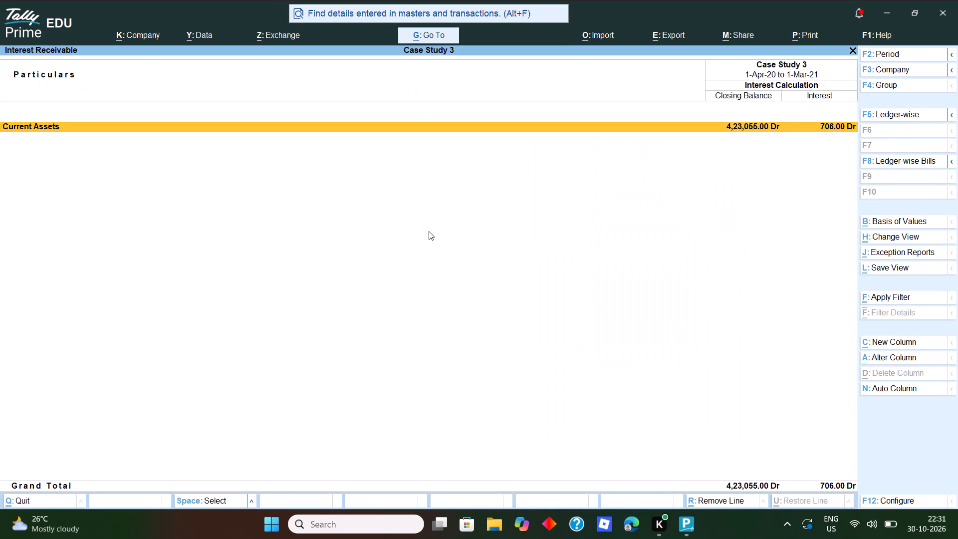
{"action": "key", "text": "Return"}
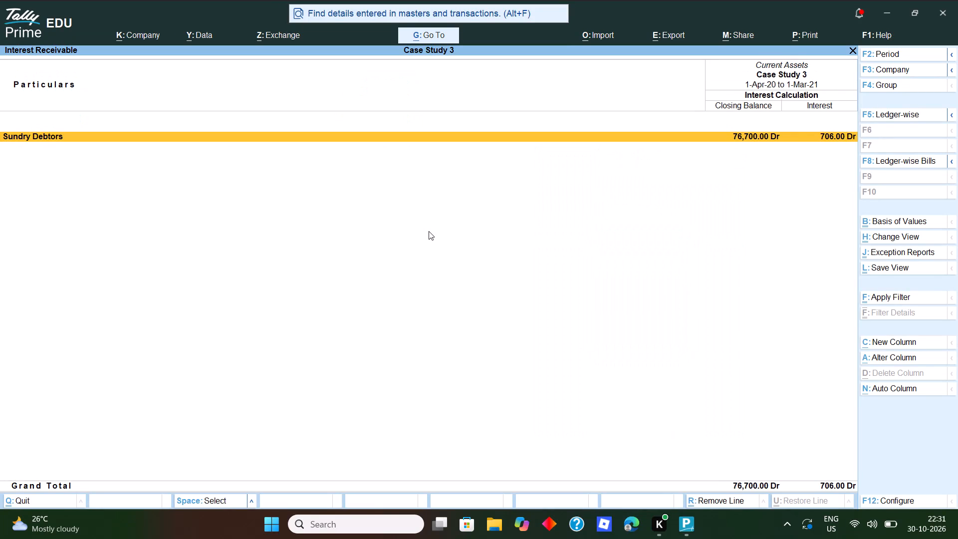
{"action": "key", "text": "Return"}
{"action": "key", "text": "Return"}
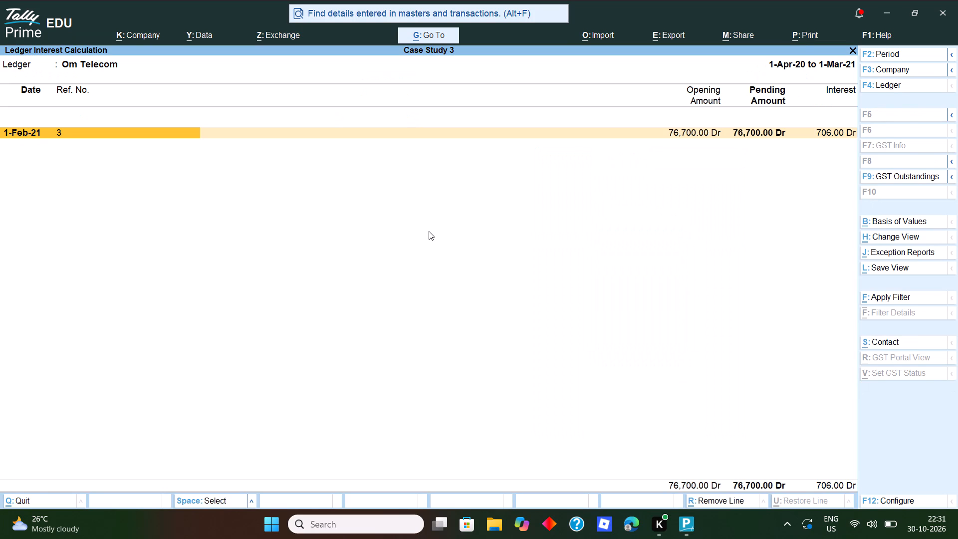
{"action": "key", "text": "Escape"}
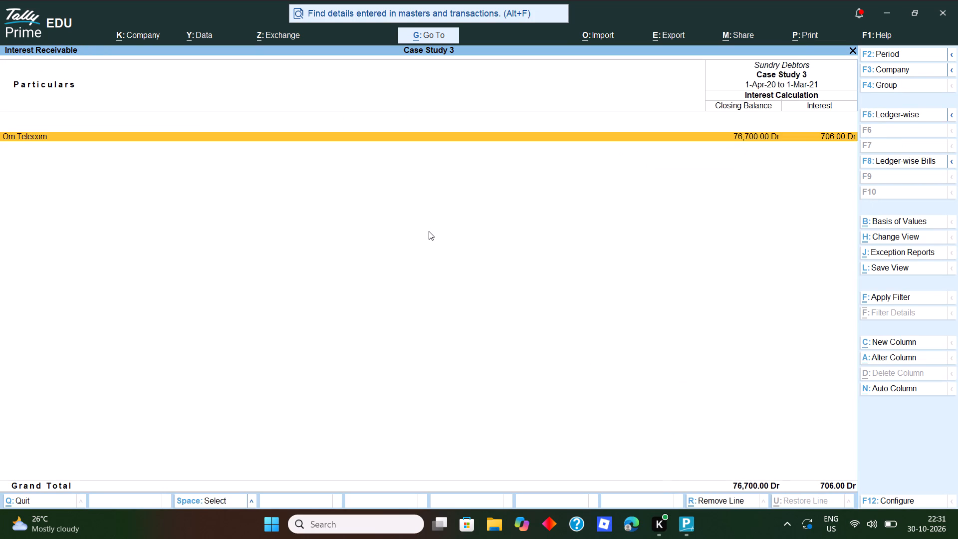
{"action": "key", "text": "Return"}
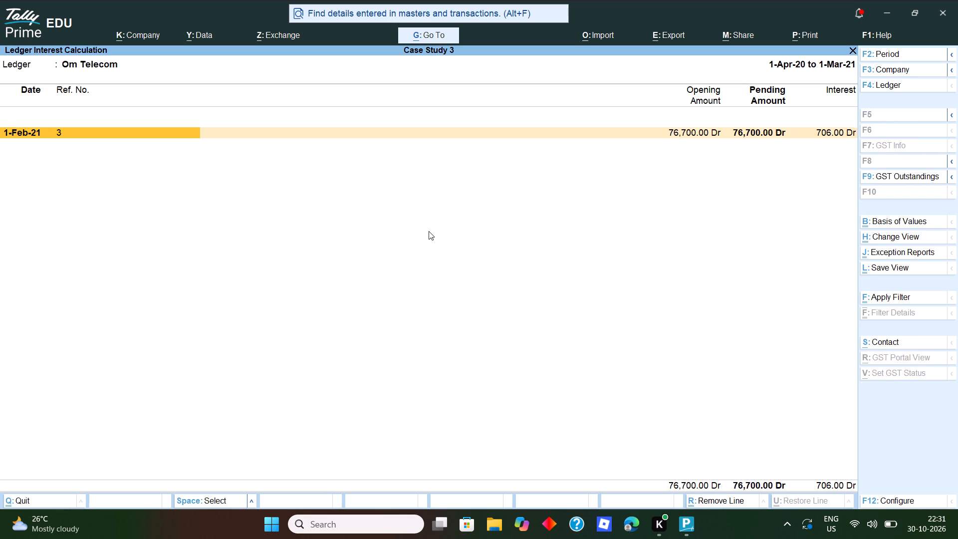
{"action": "key", "text": "Return"}
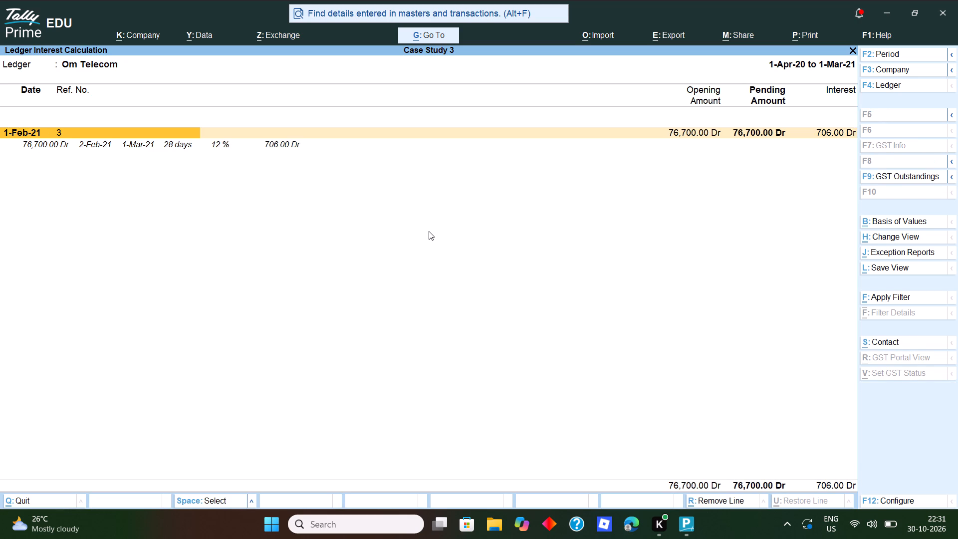
{"action": "key", "text": "Down"}
{"action": "key", "text": "Up"}
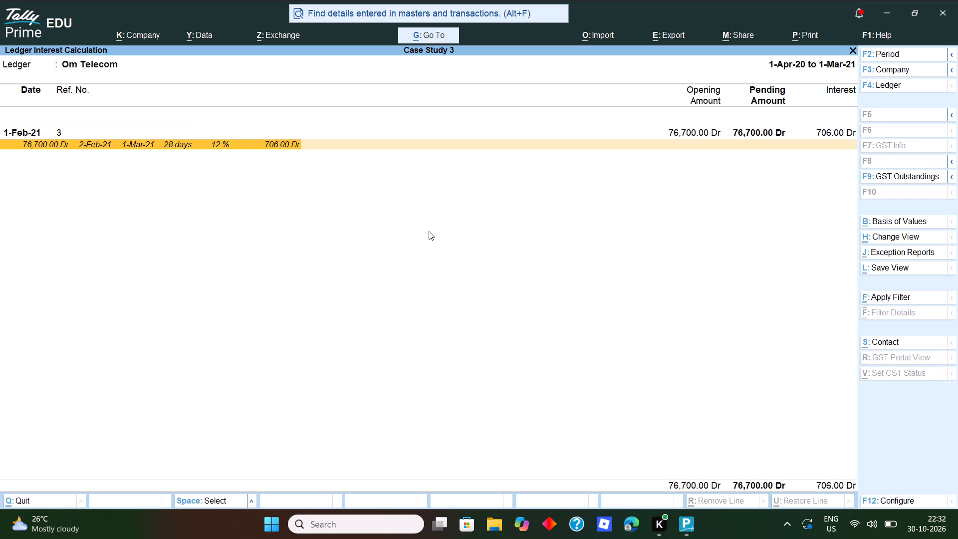
{"action": "key", "text": "Escape"}
{"action": "key", "text": "Up"}
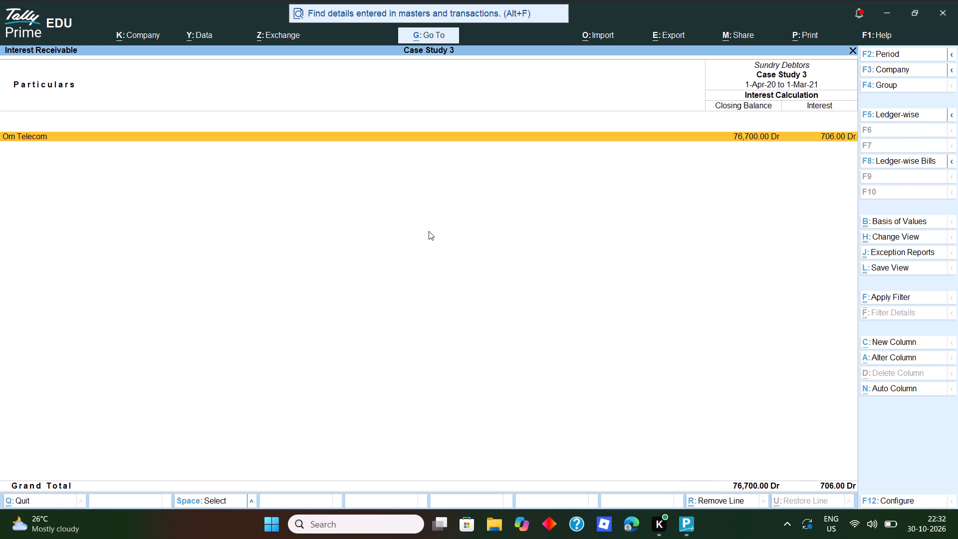
{"action": "key", "text": "Escape"}
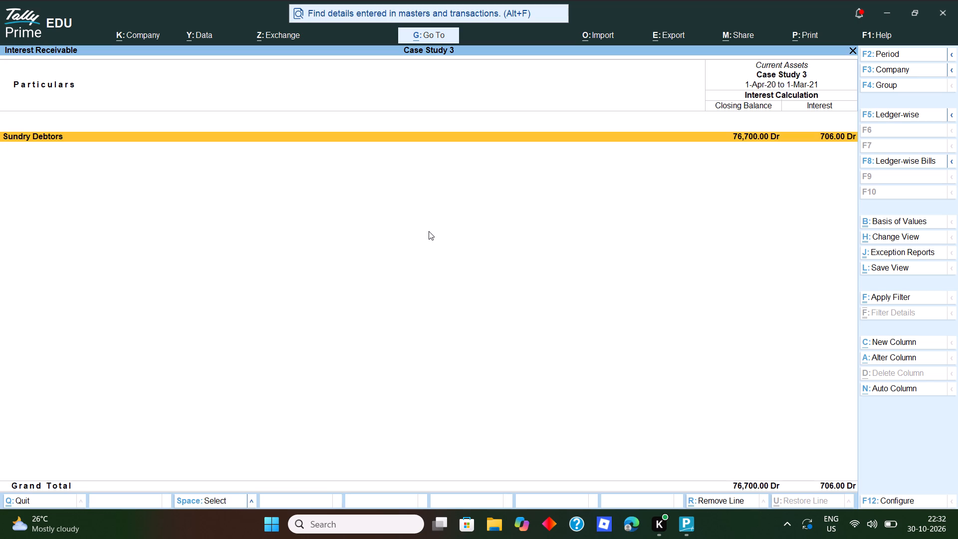
{"action": "key", "text": "Escape"}
{"action": "key", "text": "Escape"}
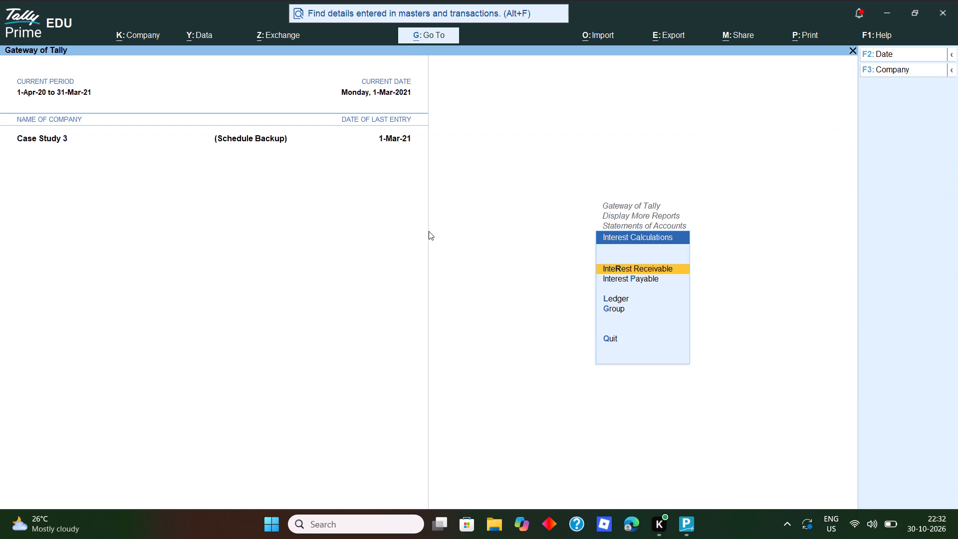
Look through the Interest Payable report and the ledger and group choices for interest calculations, and return to the Gateway of Tally.
{"action": "key", "text": "Down"}
{"action": "key", "text": "Return"}
{"action": "key", "text": "Escape"}
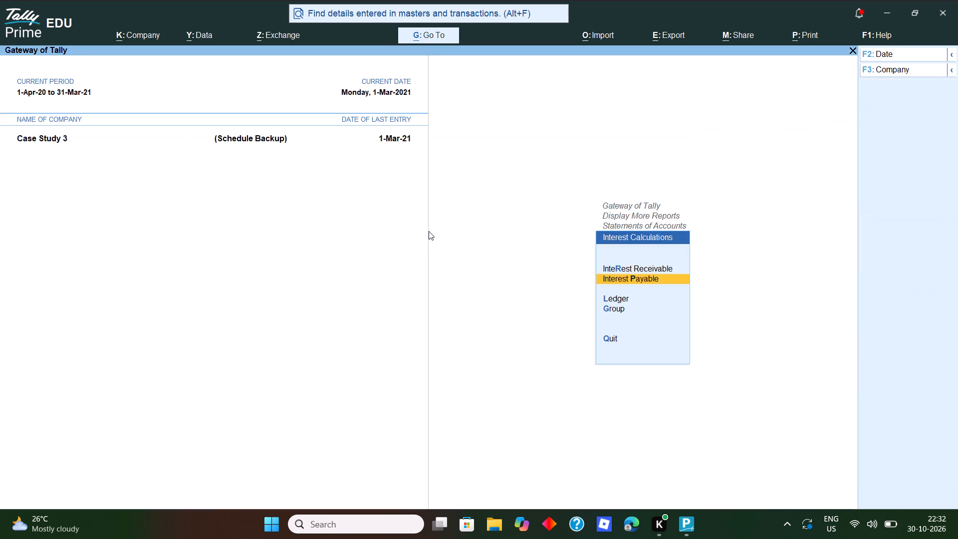
{"action": "key", "text": "Down"}
{"action": "key", "text": "Return"}
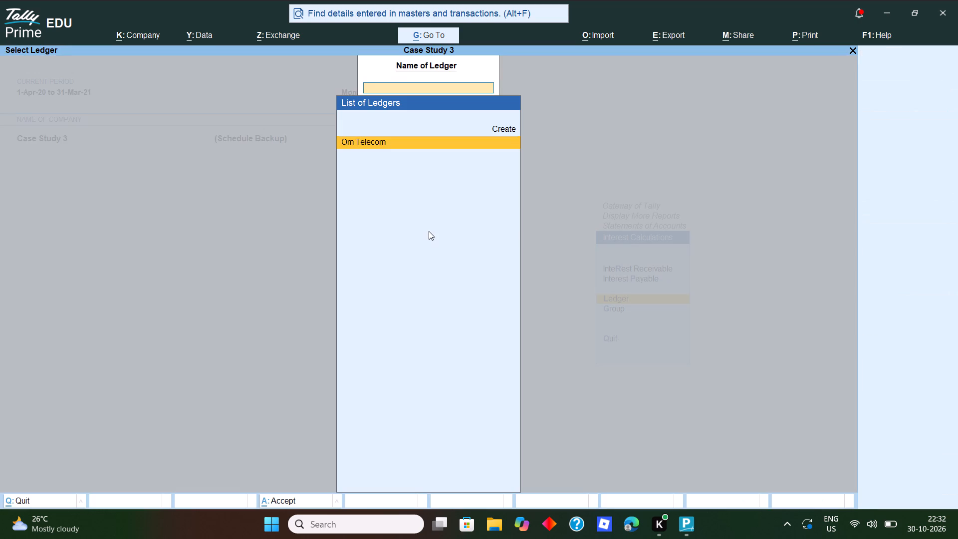
{"action": "key", "text": "Escape"}
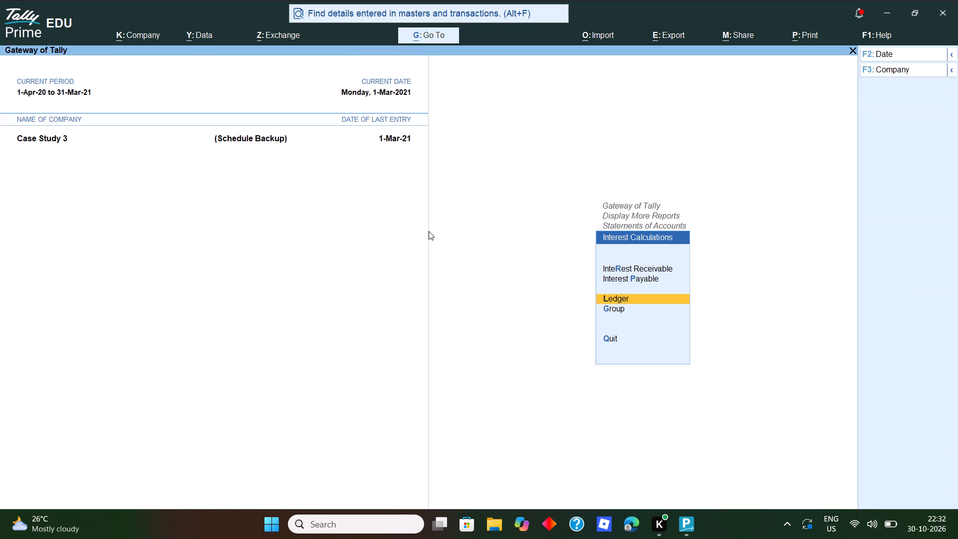
{"action": "key", "text": "Down"}
{"action": "key", "text": "Return"}
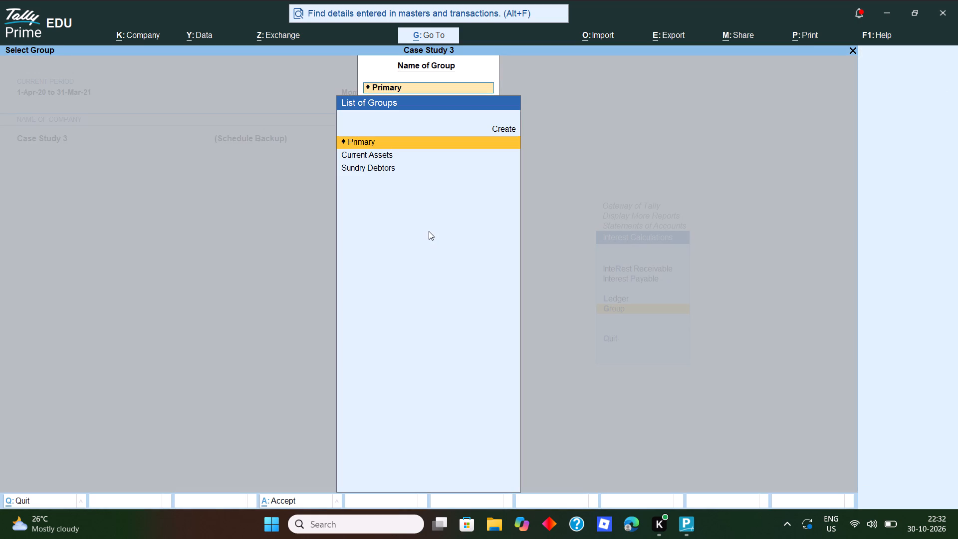
{"action": "key", "text": "Down"}
{"action": "key", "text": "Down"}
{"action": "key", "text": "Escape"}
{"action": "key", "text": "Escape"}
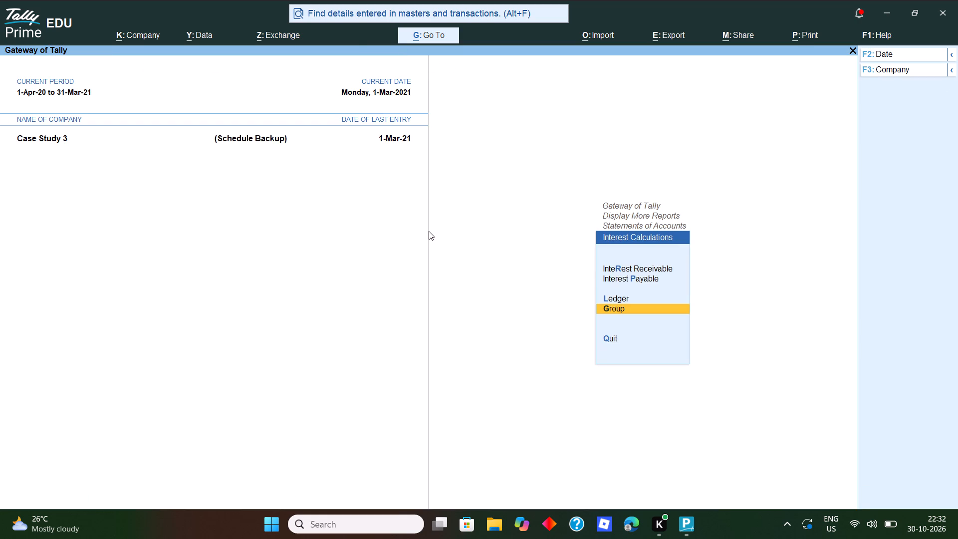
{"action": "key", "text": "Escape"}
{"action": "key", "text": "Escape"}
{"action": "key", "text": "Up"}
{"action": "key", "text": "Up"}
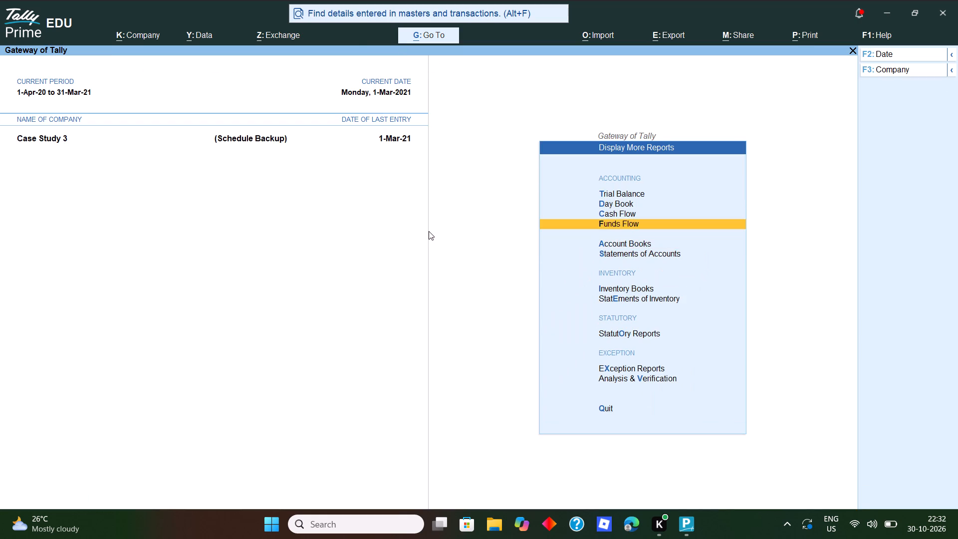
{"action": "key", "text": "Up"}
{"action": "key", "text": "Escape"}
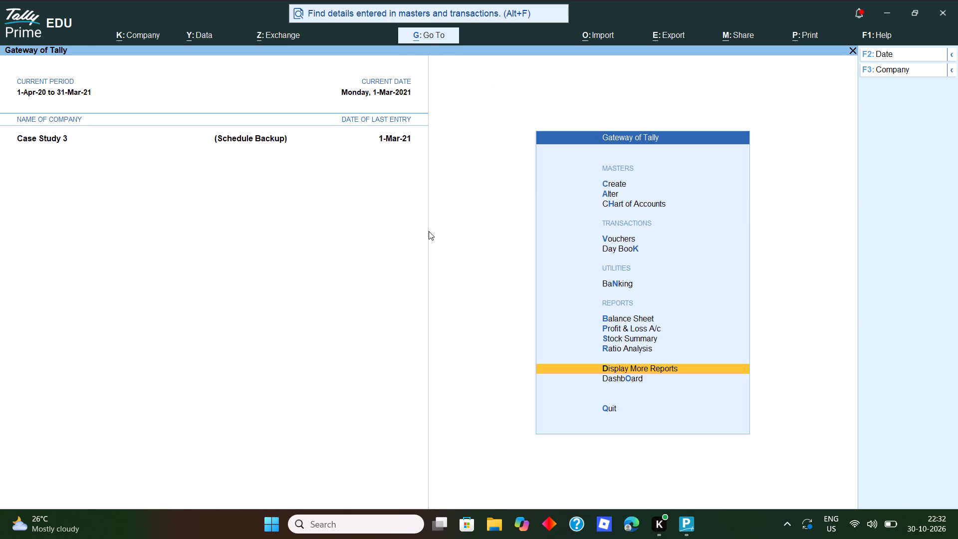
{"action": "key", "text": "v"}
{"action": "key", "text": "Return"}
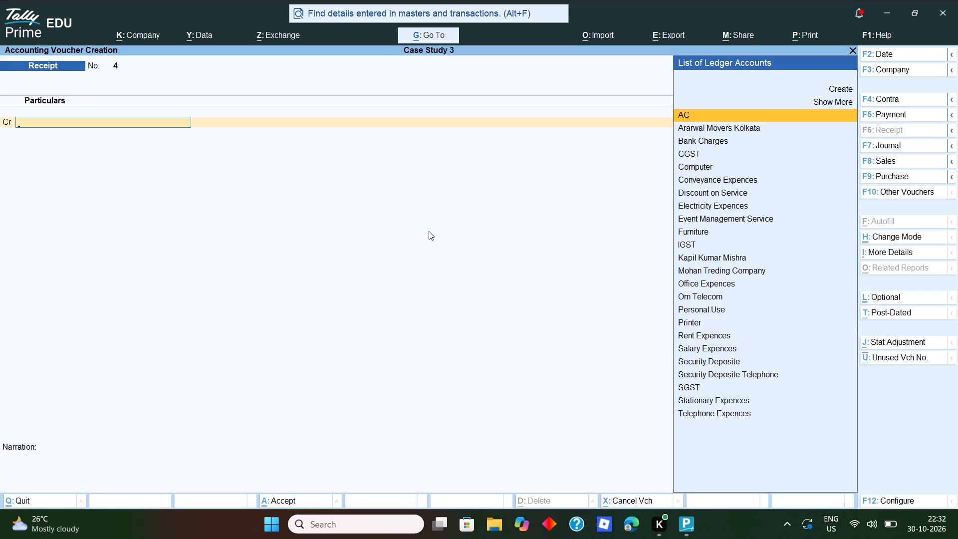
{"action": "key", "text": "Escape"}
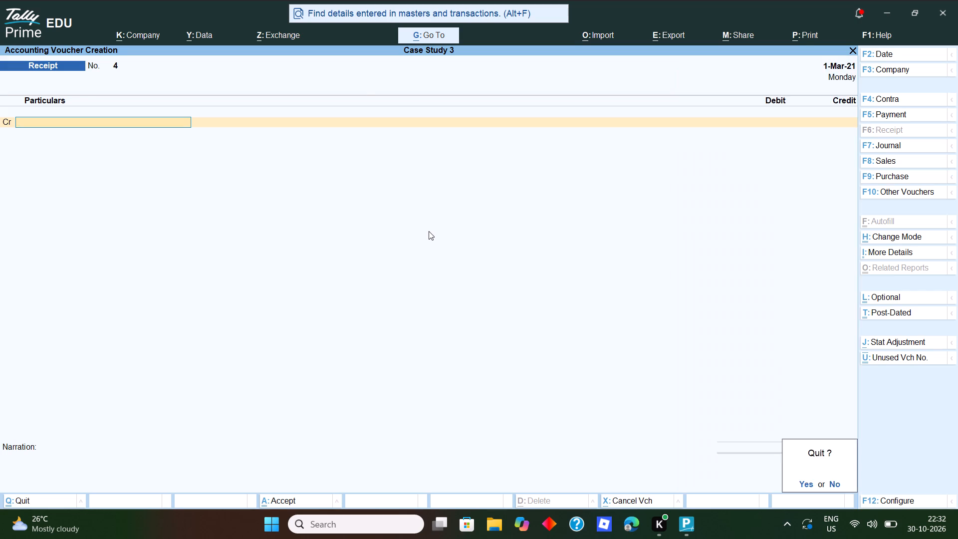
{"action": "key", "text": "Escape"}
Open the Debit Note voucher type for alteration from the expanded list of masters.
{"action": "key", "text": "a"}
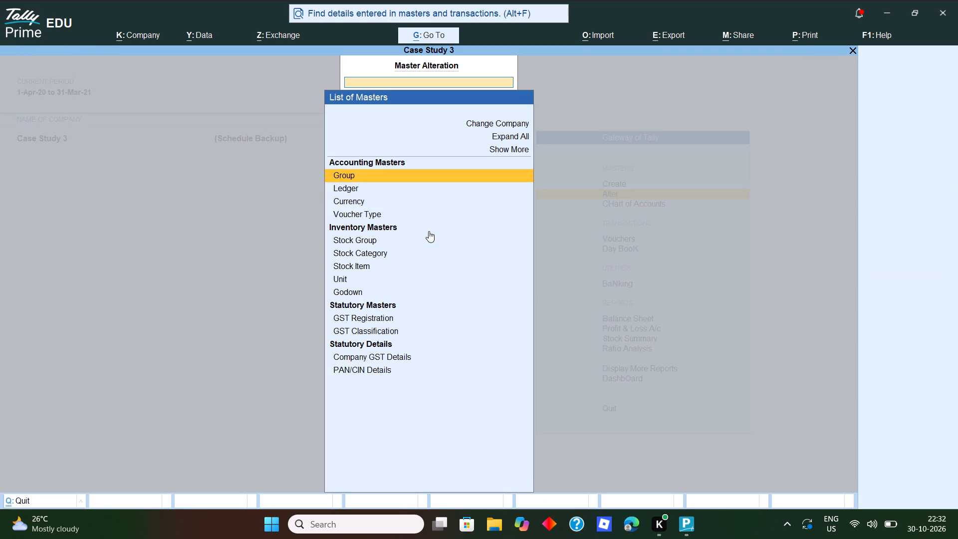
{"action": "key", "text": "Down"}
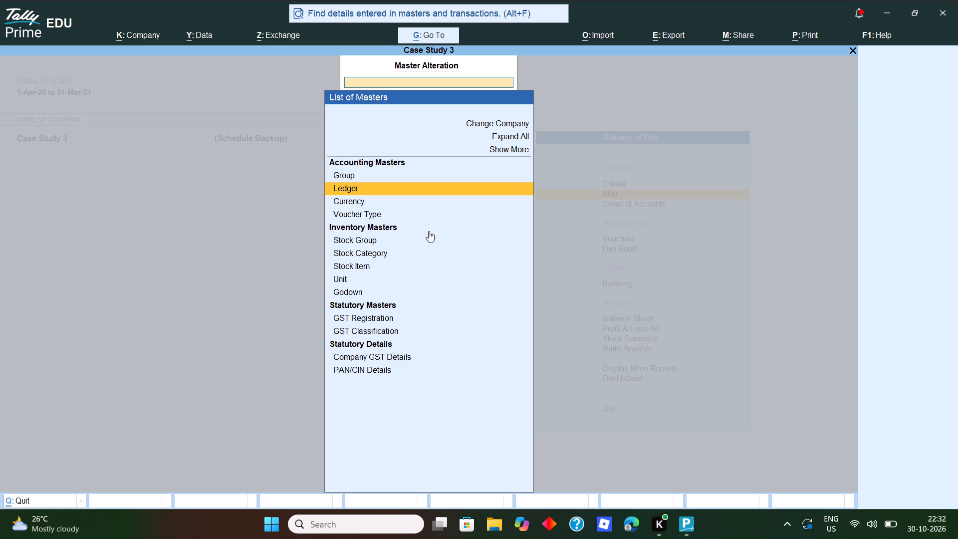
{"action": "key", "text": "Up"}
{"action": "key", "text": "Up"}
{"action": "key", "text": "Up"}
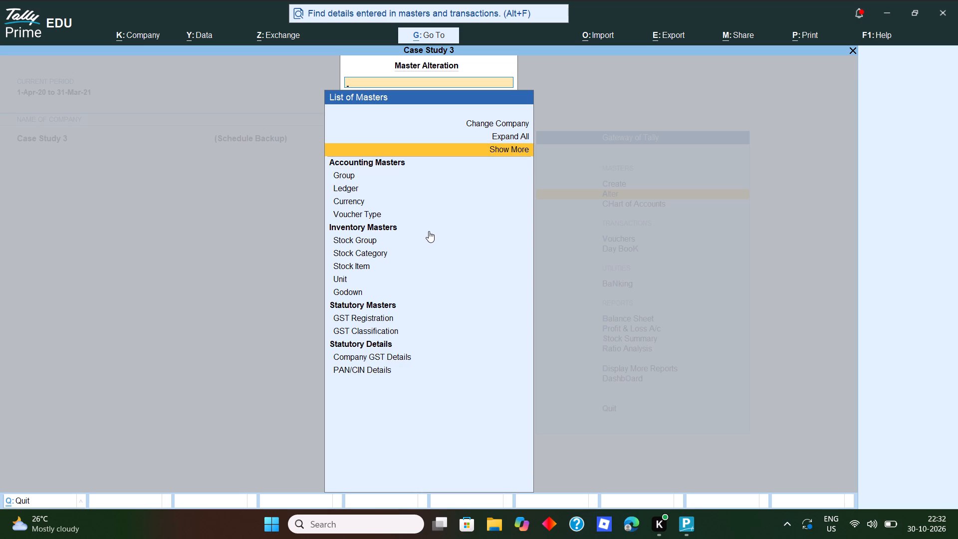
{"action": "key", "text": "Return"}
{"action": "key", "text": "Down"}
{"action": "key", "text": "Down"}
{"action": "key", "text": "Down"}
{"action": "key", "text": "Down"}
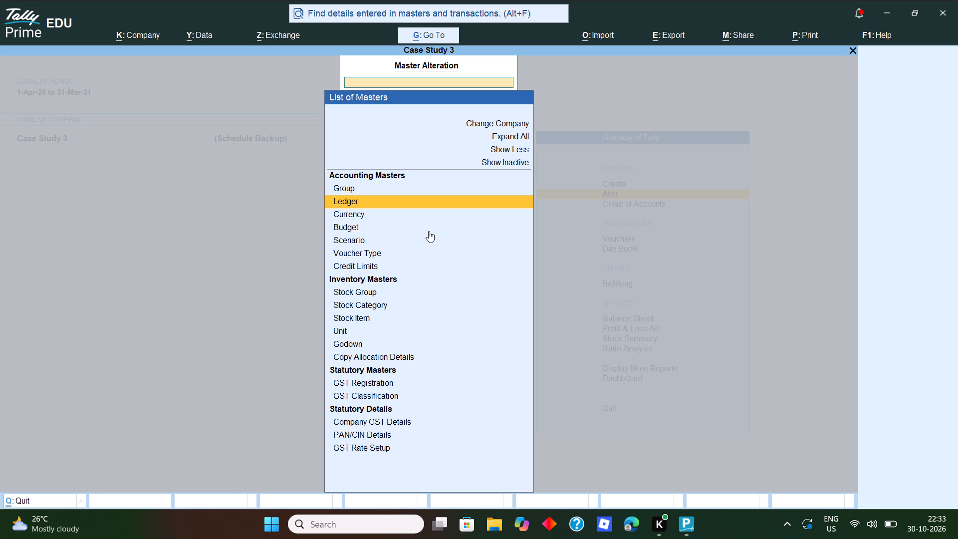
{"action": "key", "text": "Down"}
{"action": "key", "text": "Down"}
{"action": "key", "text": "Down"}
{"action": "key", "text": "Down"}
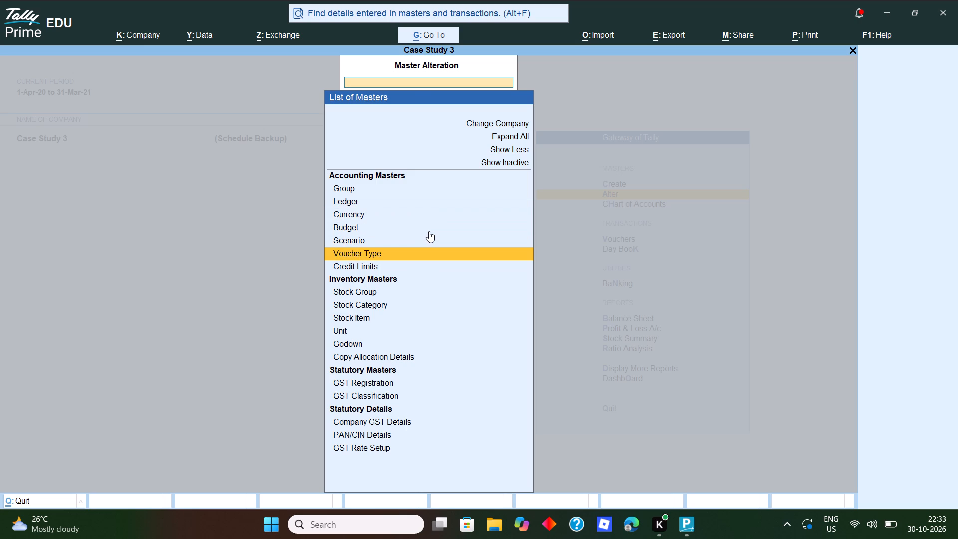
{"action": "key", "text": "Return"}
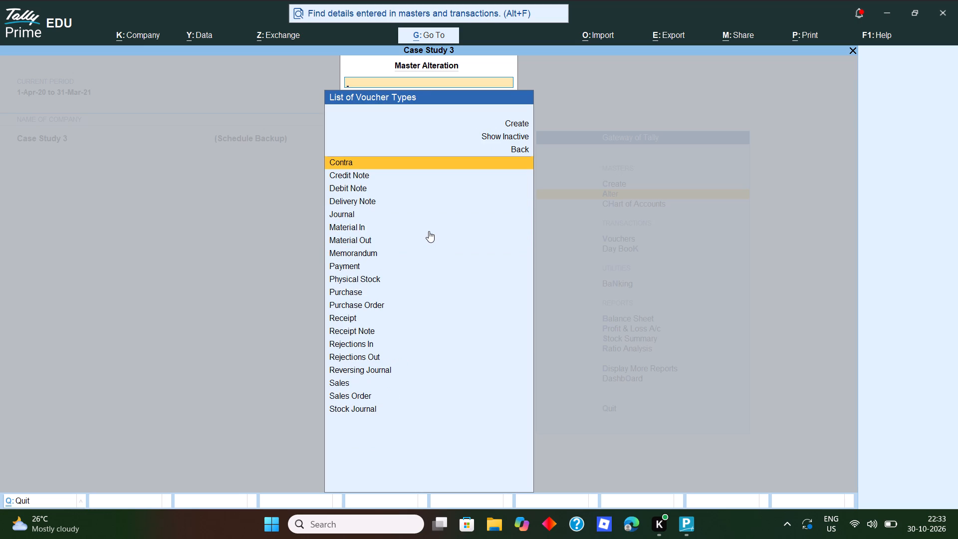
{"action": "key", "text": "Down"}
{"action": "key", "text": "Down"}
{"action": "key", "text": "Return"}
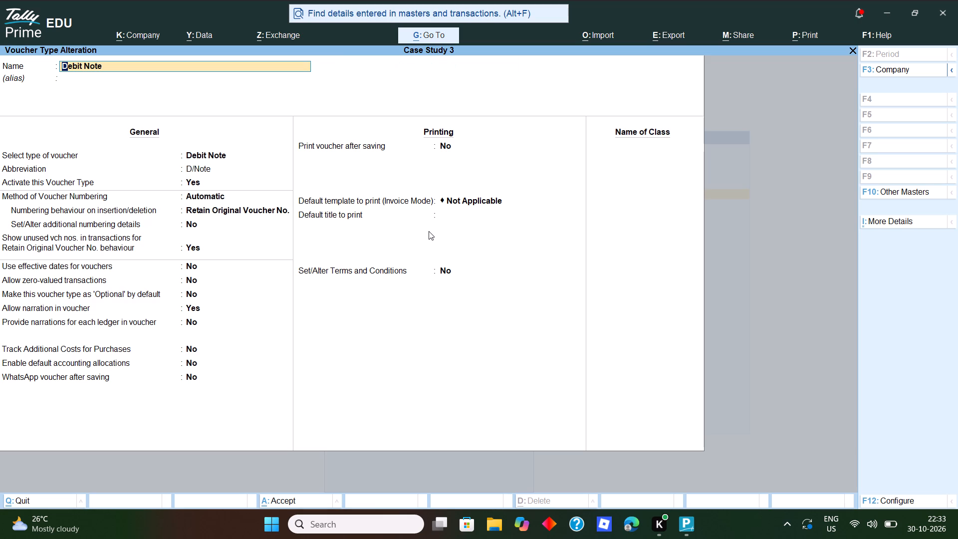
Add a class named Interest Receive to Debit Note, enabling both interest accounting and treatment of amounts as compound interest.
{"action": "left_click", "coordinate": [614, 148]}
{"action": "left_click", "coordinate": [614, 148]}
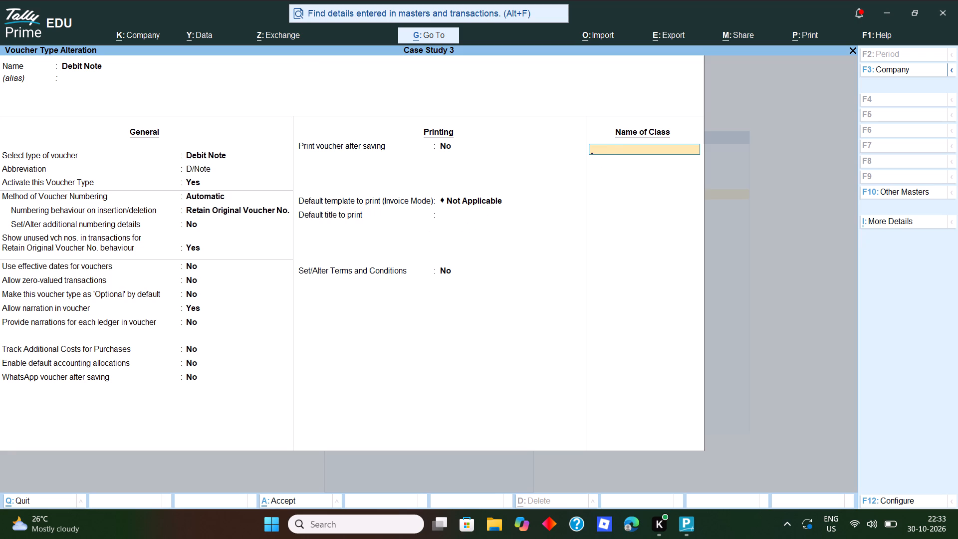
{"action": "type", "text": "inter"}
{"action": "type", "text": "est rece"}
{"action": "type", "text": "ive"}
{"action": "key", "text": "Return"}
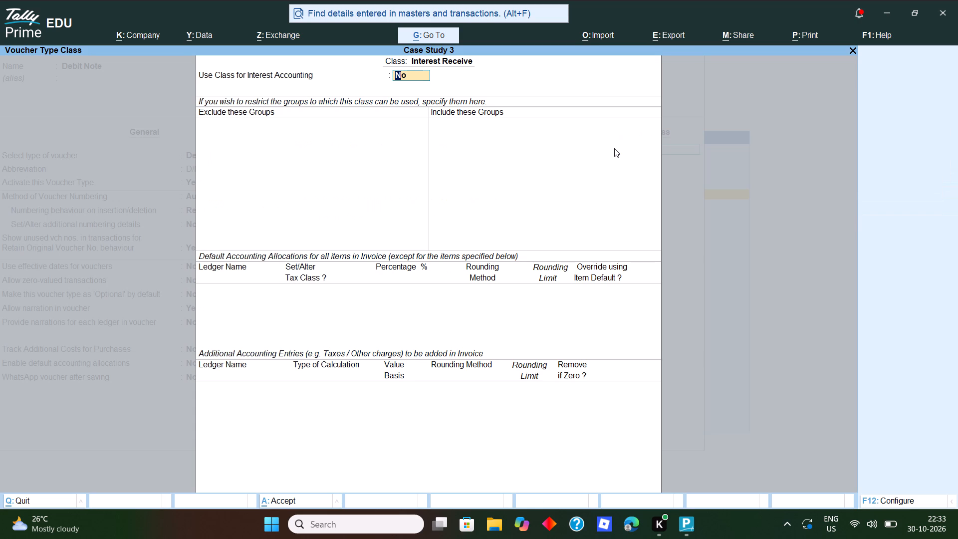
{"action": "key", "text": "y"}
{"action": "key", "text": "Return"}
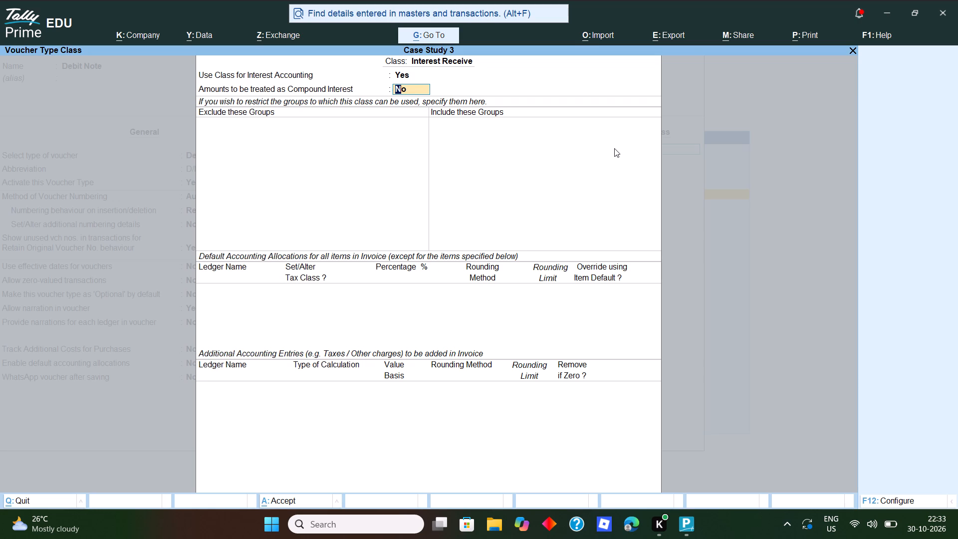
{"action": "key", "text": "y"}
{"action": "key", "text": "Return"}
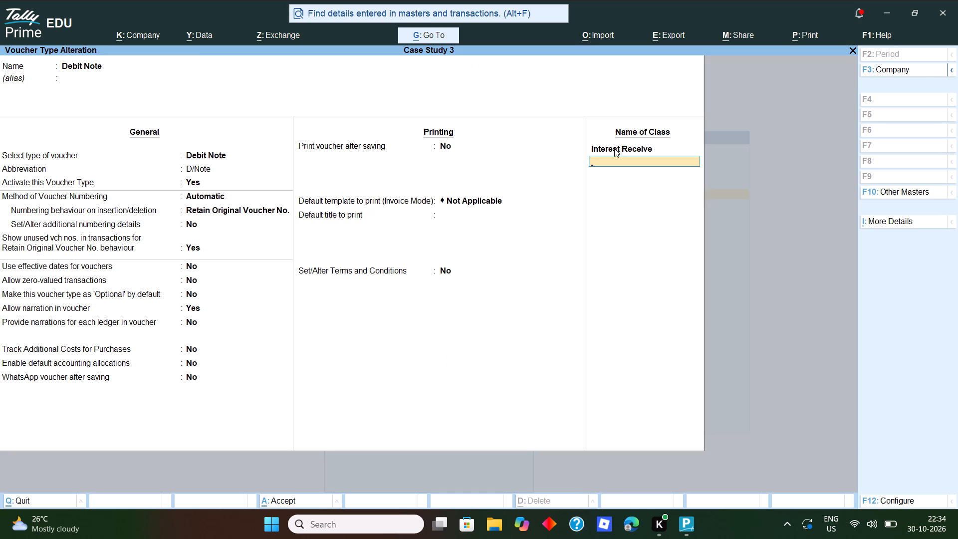
Save the altered Debit Note voucher type and return to the Gateway of Tally.
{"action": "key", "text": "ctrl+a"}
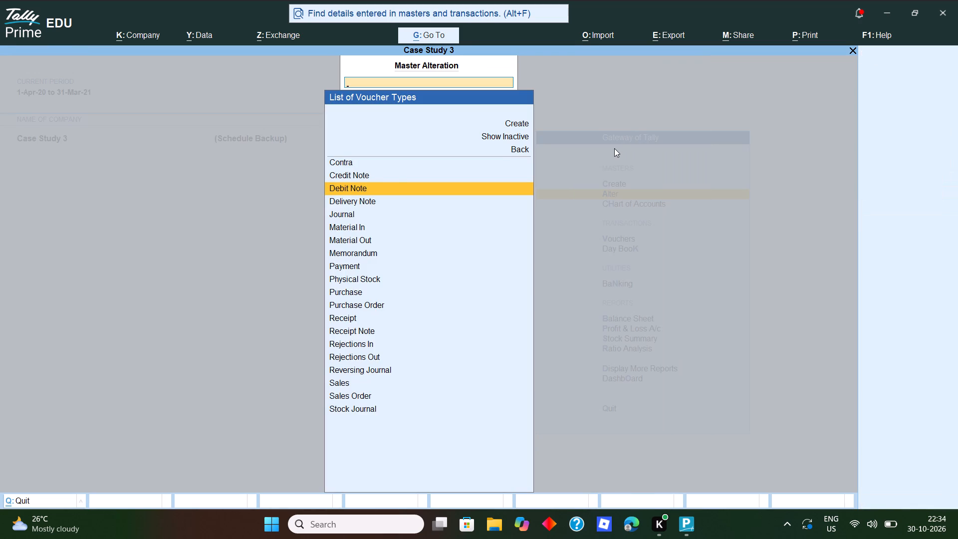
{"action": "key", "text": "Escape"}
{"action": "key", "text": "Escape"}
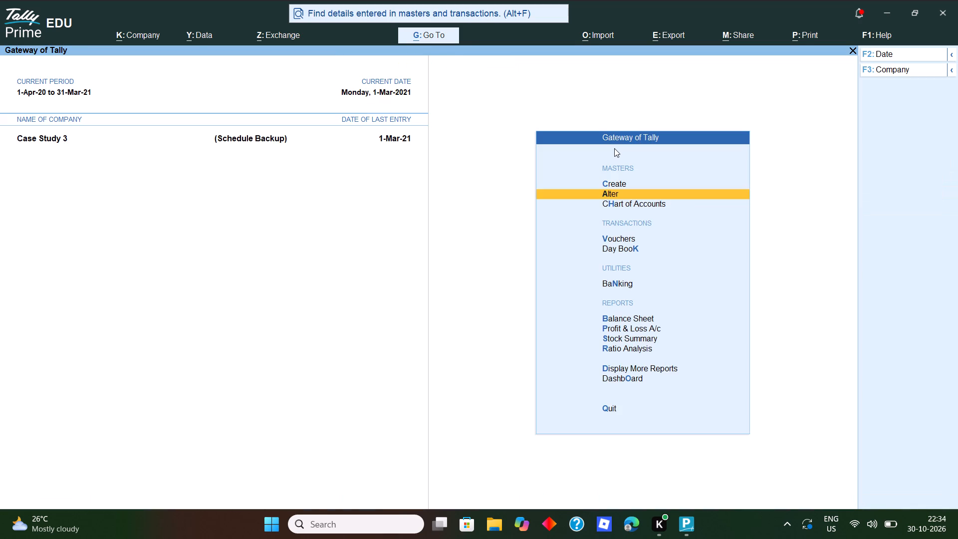
Start a new Debit Note voucher using the Interest Receive voucher class.
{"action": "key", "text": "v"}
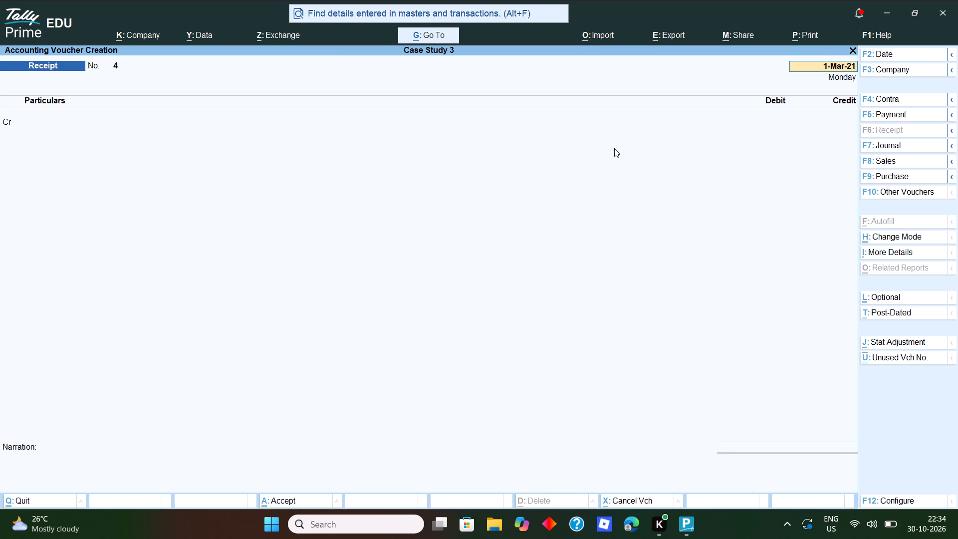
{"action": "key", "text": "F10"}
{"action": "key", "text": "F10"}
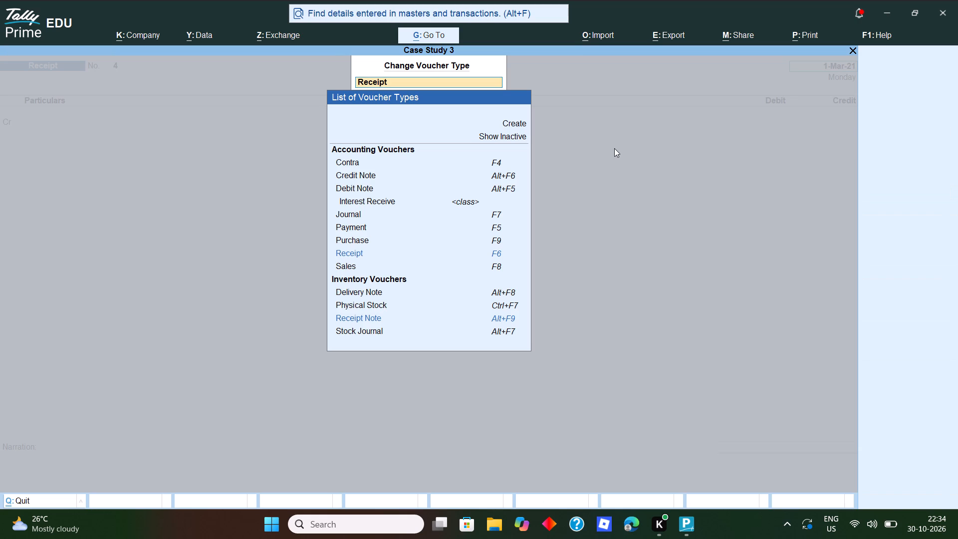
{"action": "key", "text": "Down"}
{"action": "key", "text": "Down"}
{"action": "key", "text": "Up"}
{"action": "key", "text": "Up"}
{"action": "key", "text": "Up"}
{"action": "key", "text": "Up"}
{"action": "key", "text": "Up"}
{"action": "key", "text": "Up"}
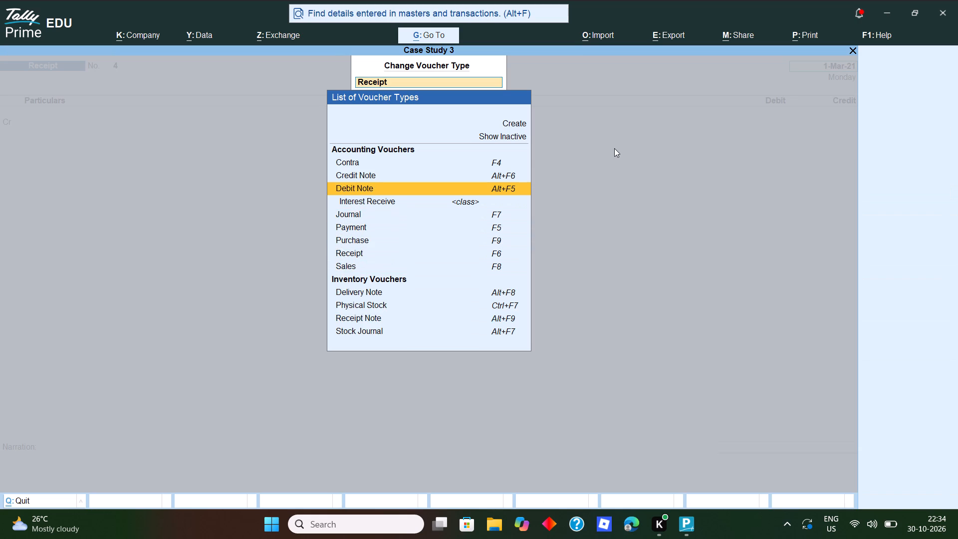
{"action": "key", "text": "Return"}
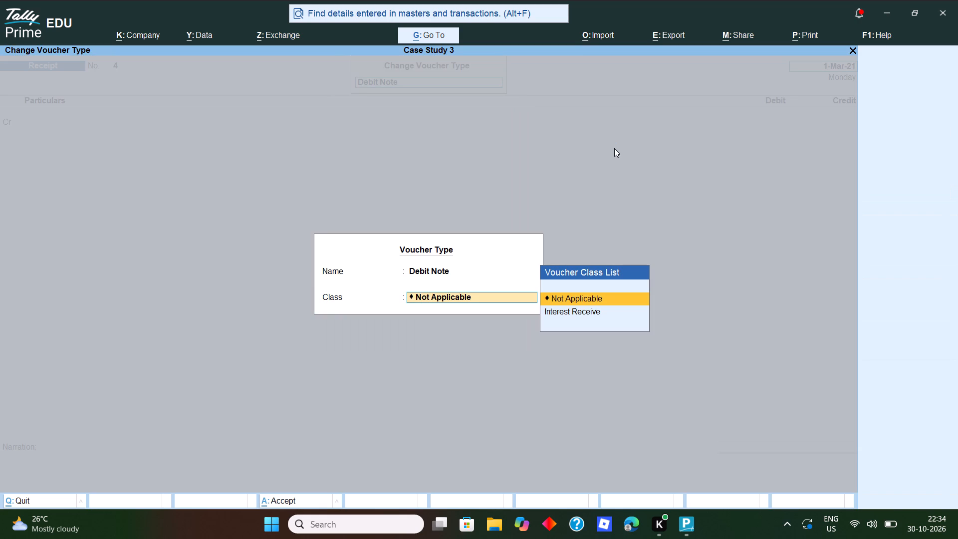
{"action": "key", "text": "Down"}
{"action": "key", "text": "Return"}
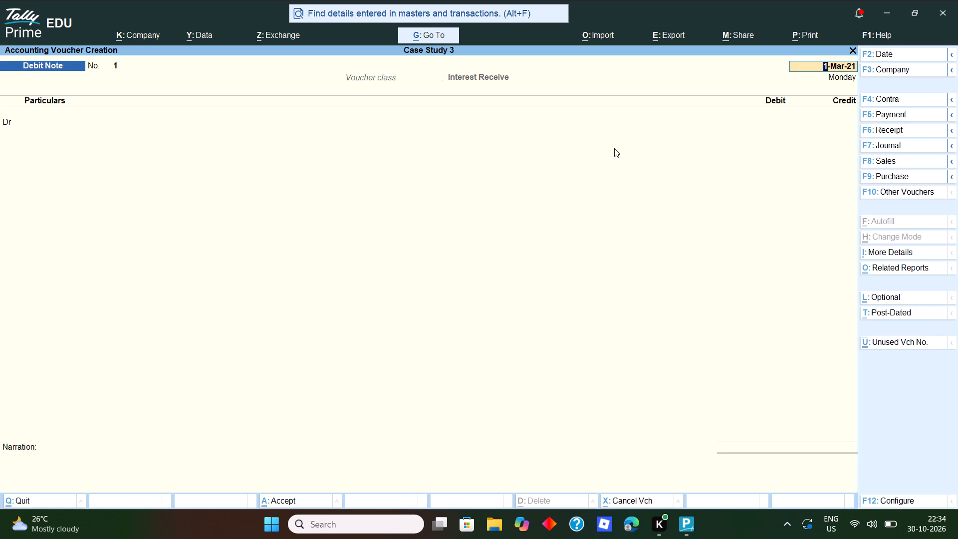
Debit Om Telecom on 1-Mar-21 with the interest on bill 3, leaving the dispatch and original invoice details blank.
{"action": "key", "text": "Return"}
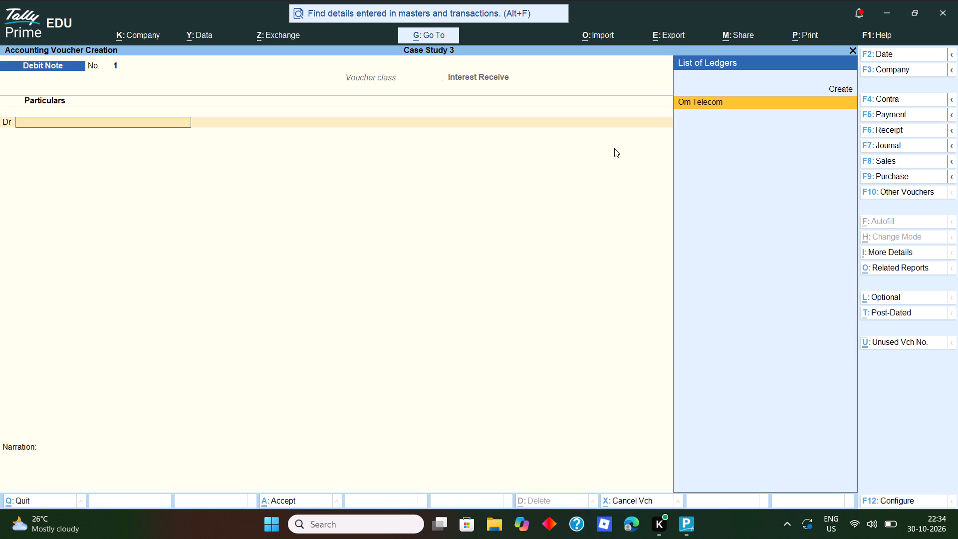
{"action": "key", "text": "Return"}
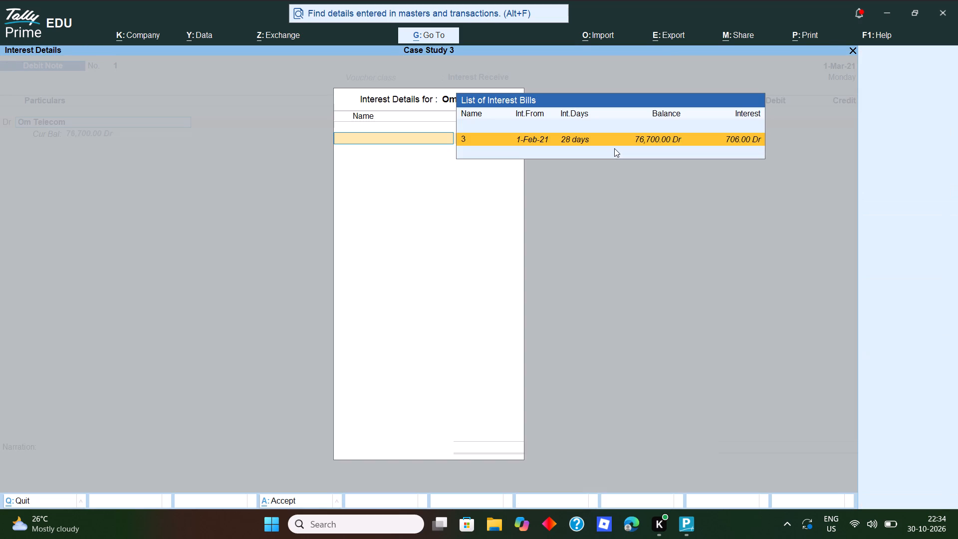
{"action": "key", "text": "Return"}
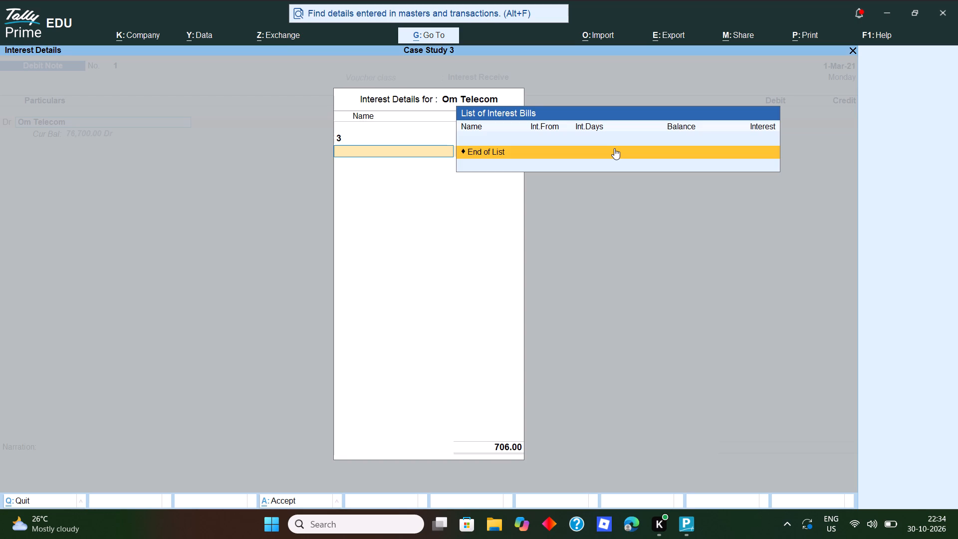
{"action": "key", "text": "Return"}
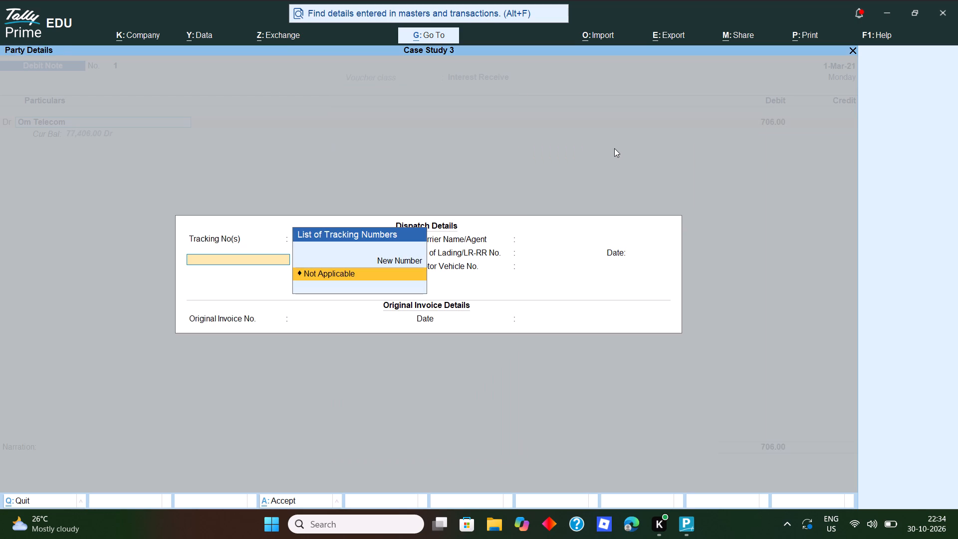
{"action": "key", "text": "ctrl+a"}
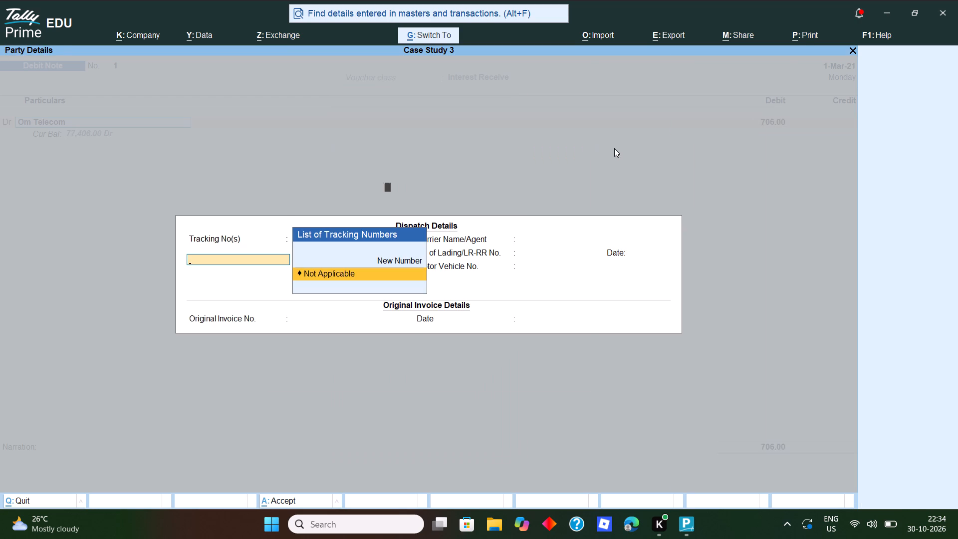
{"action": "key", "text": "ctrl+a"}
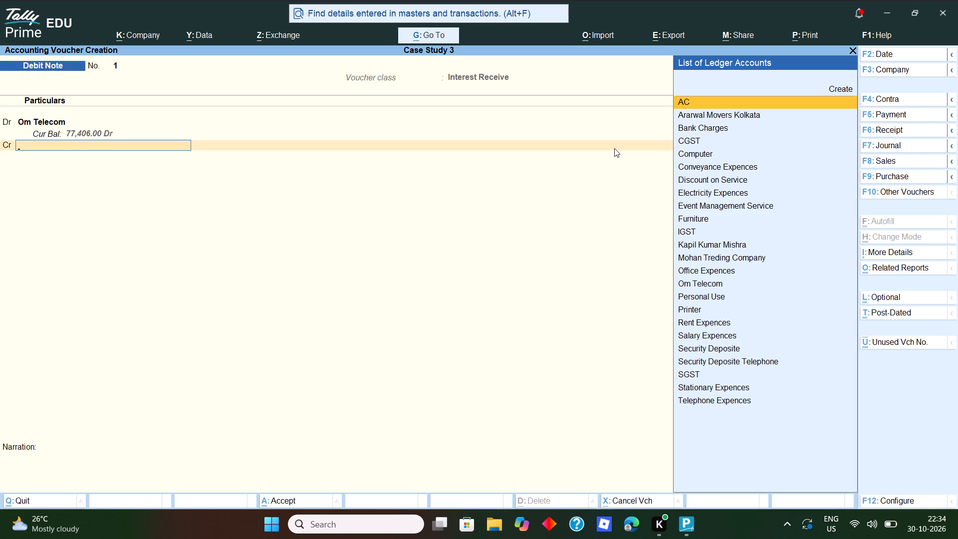
Start a new ledger for the voucher's credit entry, named Interest Receive and grouped under Indirect Incomes.
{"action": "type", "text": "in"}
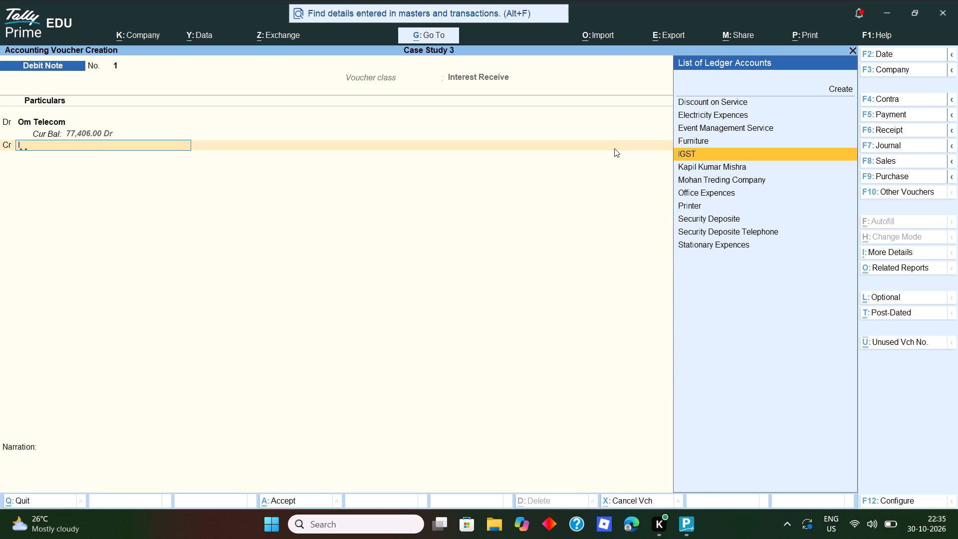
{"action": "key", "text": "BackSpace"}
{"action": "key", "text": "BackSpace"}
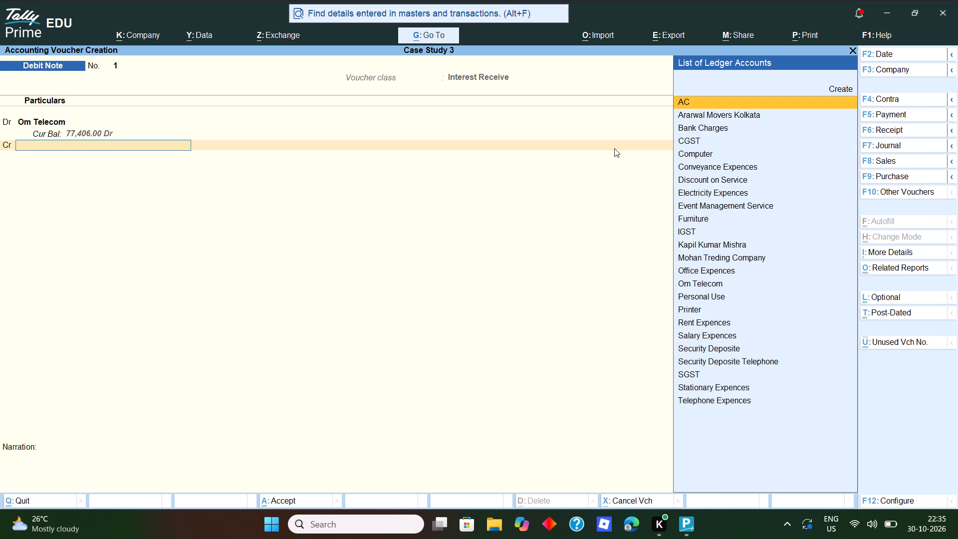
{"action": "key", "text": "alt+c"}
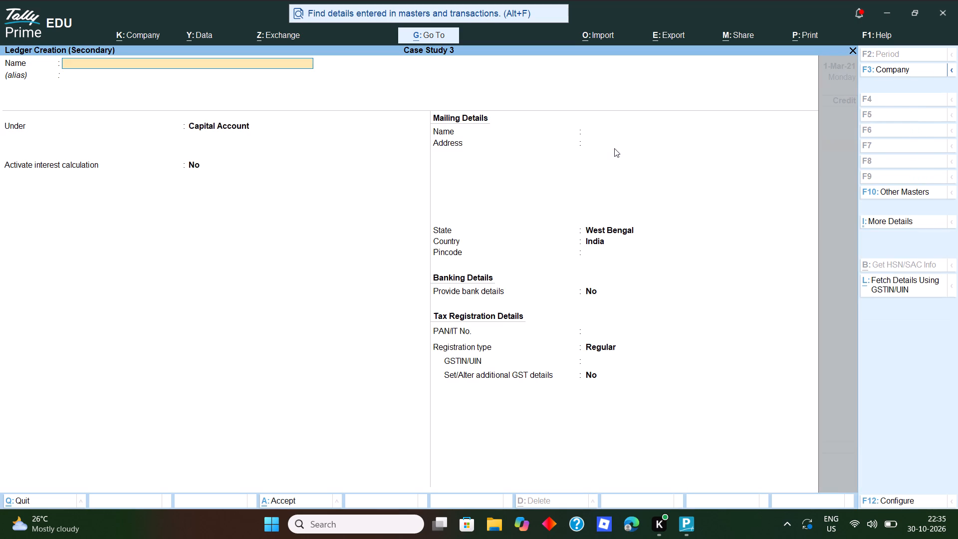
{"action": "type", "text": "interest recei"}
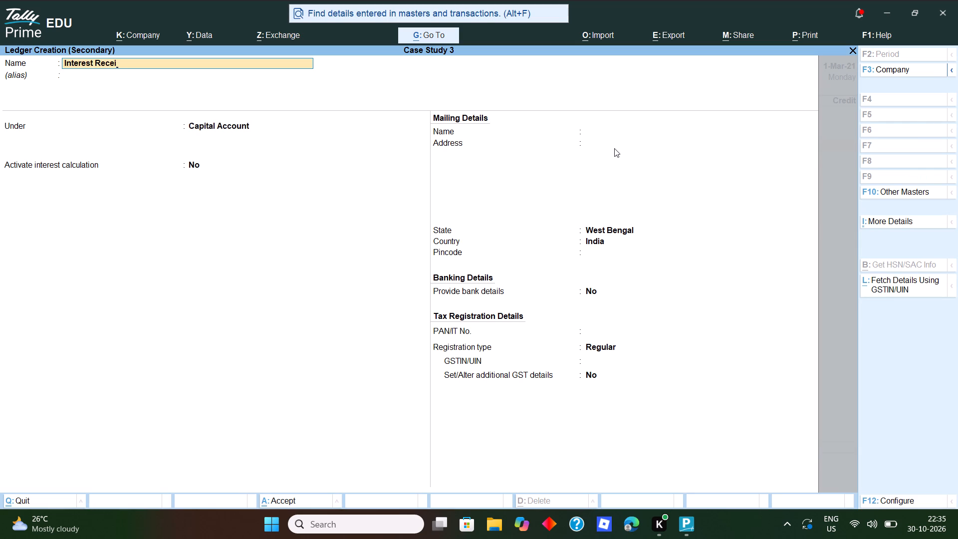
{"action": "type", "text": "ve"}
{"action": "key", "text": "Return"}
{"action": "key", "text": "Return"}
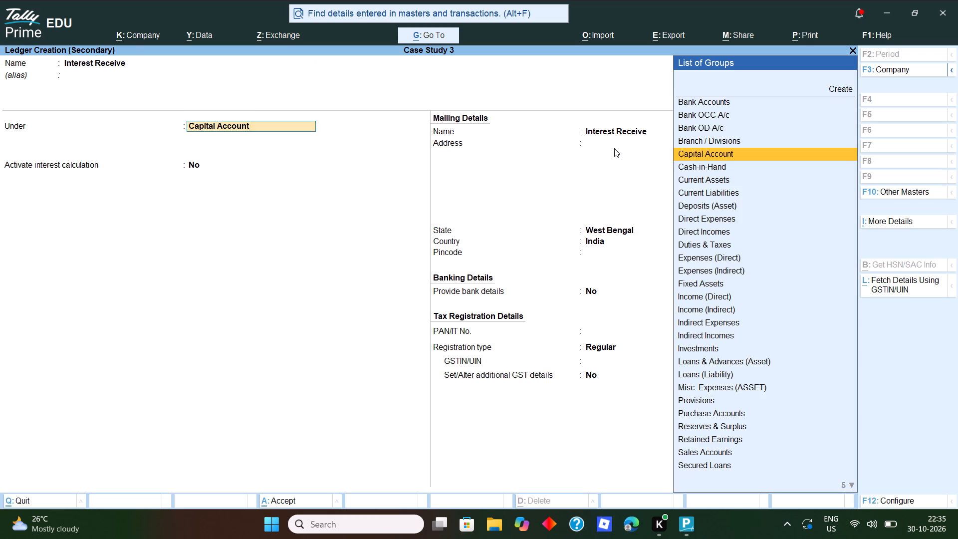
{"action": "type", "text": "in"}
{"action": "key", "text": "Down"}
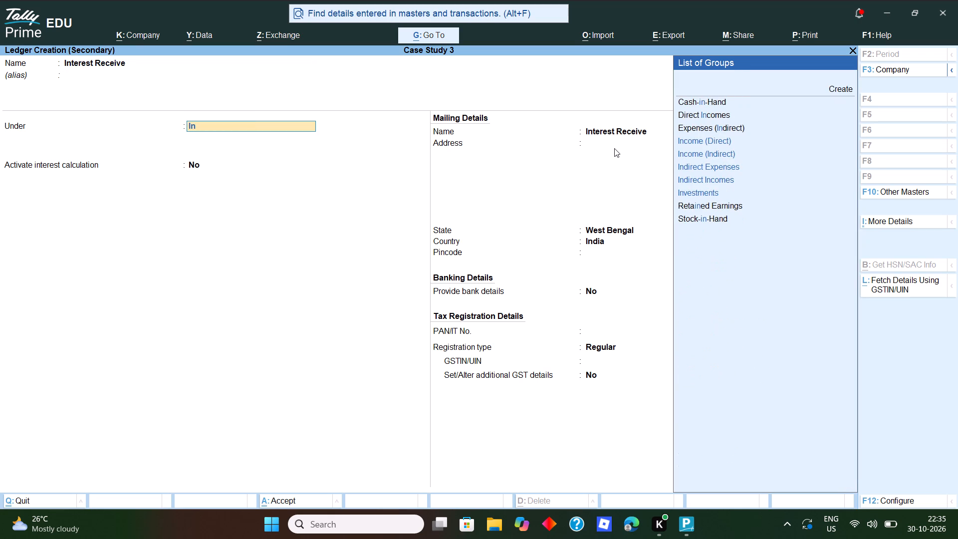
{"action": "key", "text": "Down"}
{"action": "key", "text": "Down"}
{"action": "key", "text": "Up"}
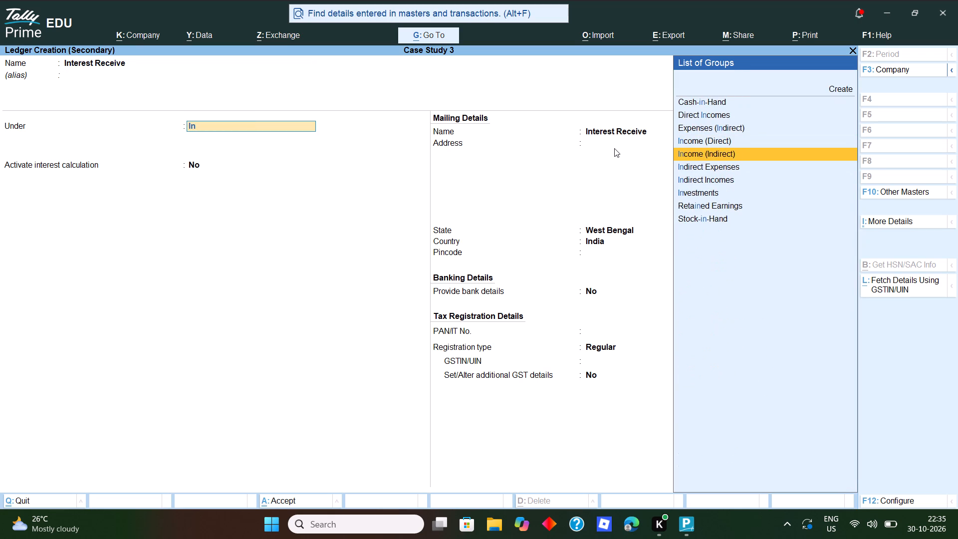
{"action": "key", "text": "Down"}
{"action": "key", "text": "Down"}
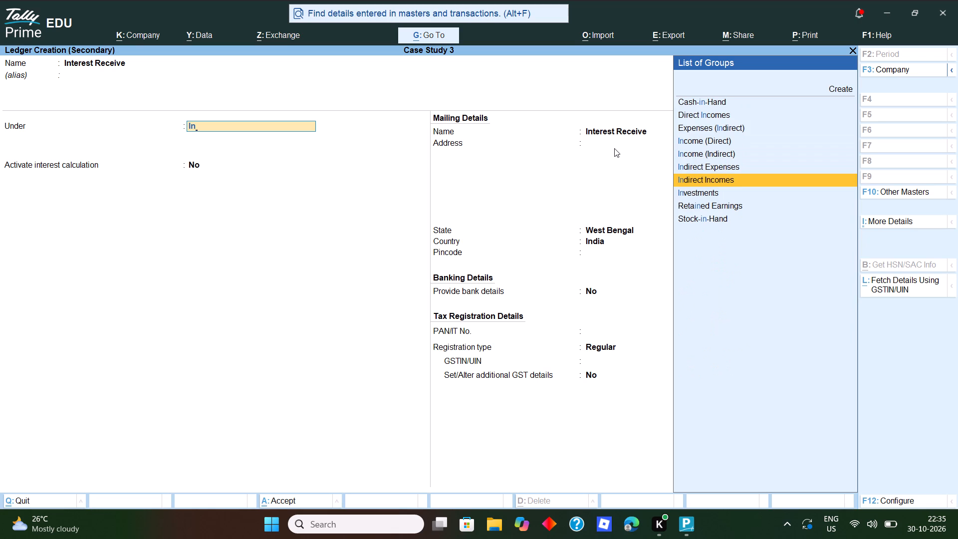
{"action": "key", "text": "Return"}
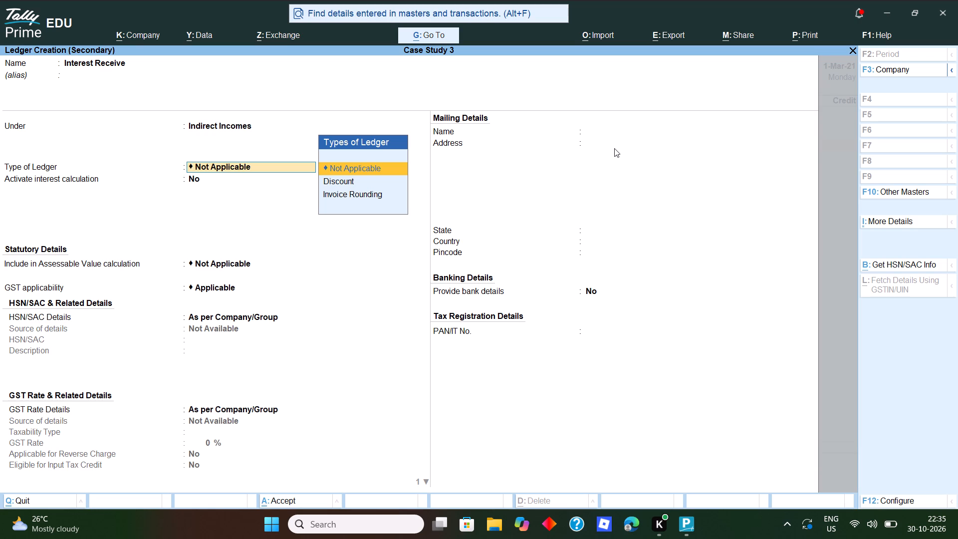
Save the new ledger with GST applicable, supply type Services and no bank details, and credit it with 706.00.
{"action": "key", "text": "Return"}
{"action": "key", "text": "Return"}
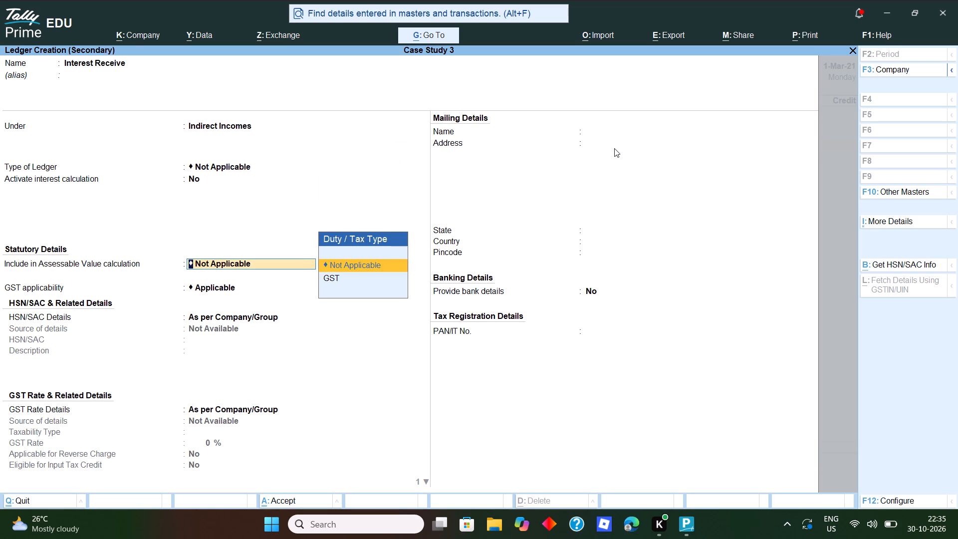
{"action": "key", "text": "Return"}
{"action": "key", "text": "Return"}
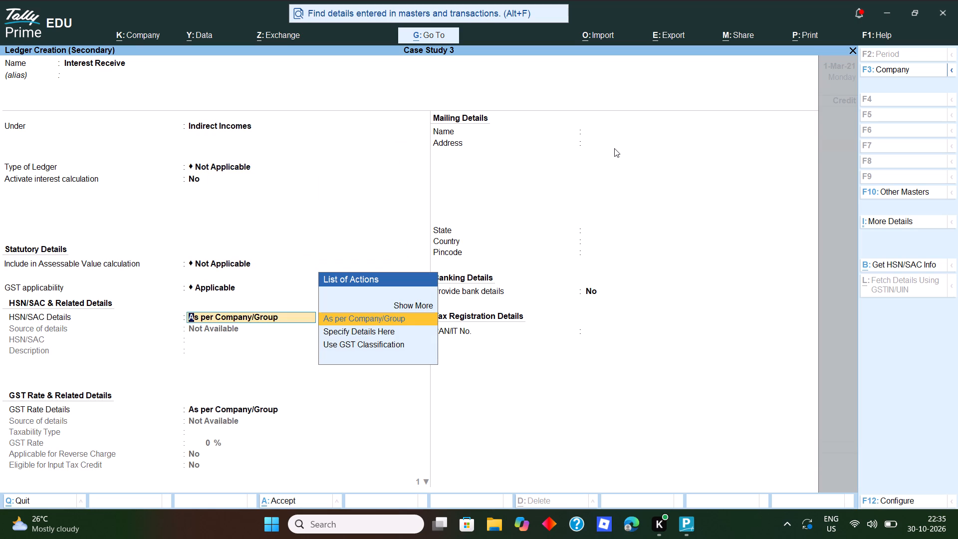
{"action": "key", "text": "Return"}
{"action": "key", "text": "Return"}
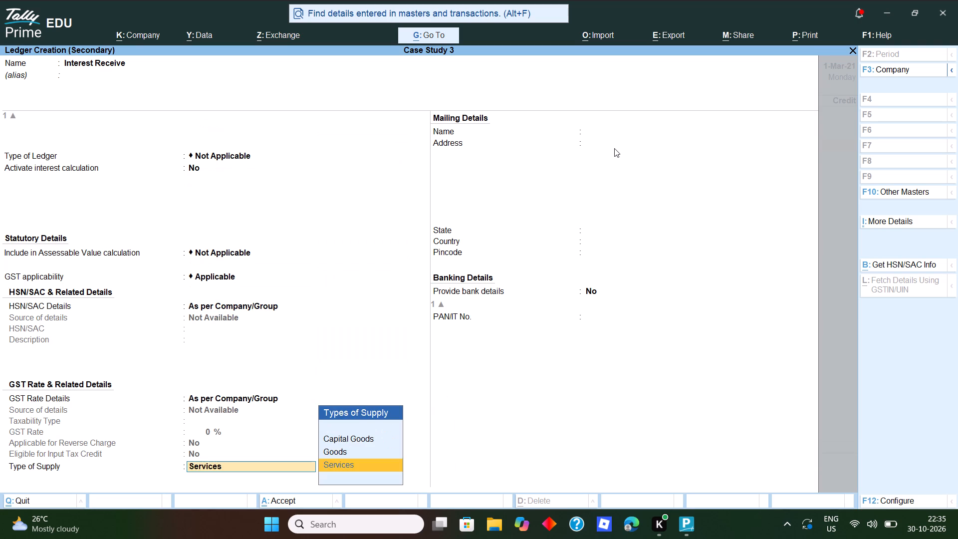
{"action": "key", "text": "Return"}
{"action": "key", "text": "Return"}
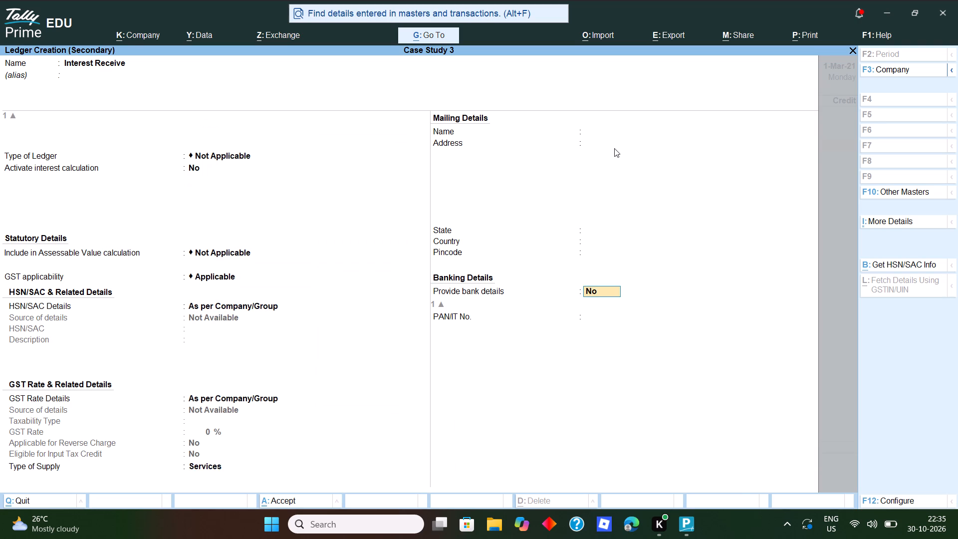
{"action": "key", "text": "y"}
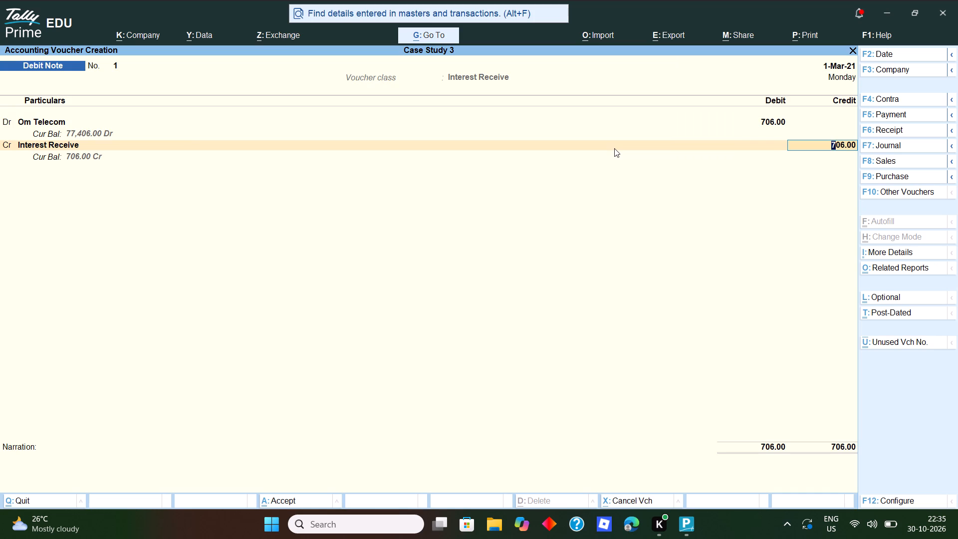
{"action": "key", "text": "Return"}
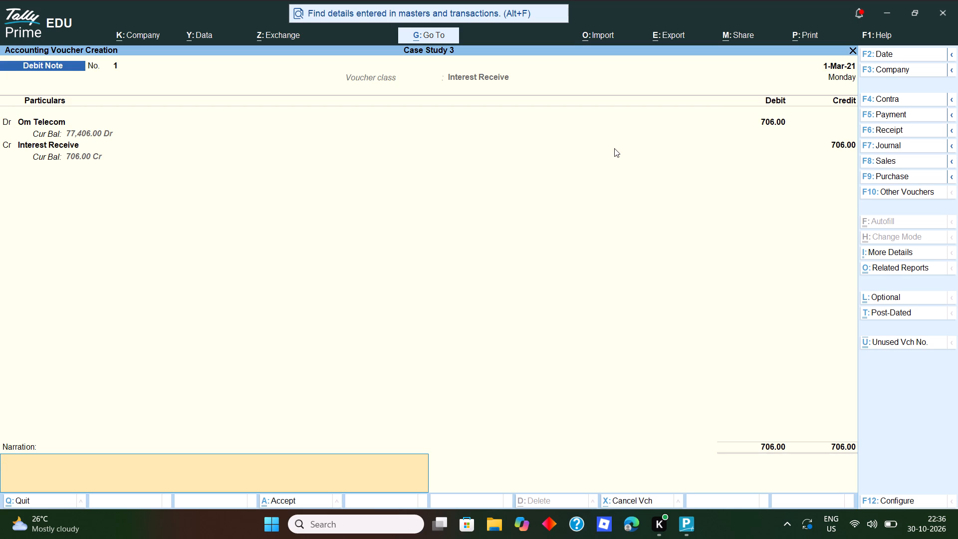
Open the Interest Receive ledger for alteration from the voucher's credit line.
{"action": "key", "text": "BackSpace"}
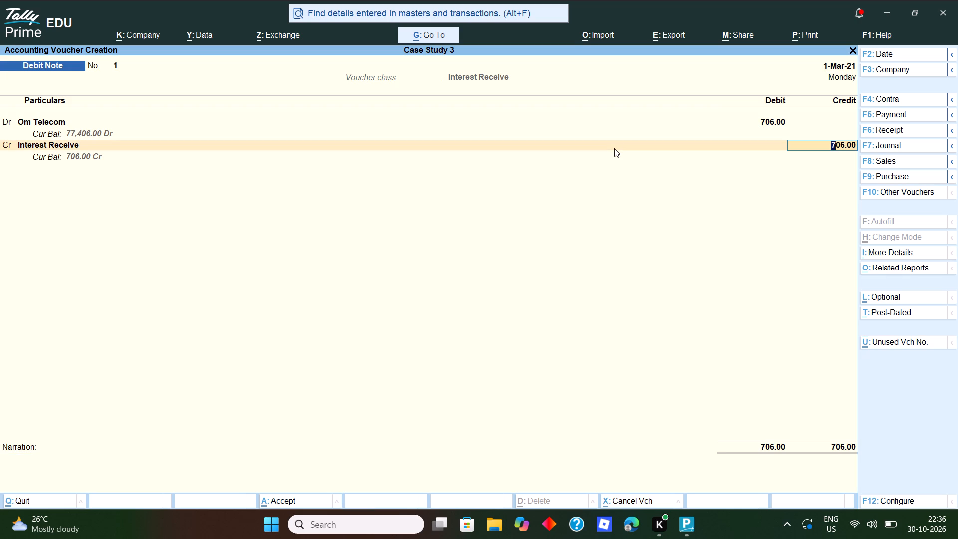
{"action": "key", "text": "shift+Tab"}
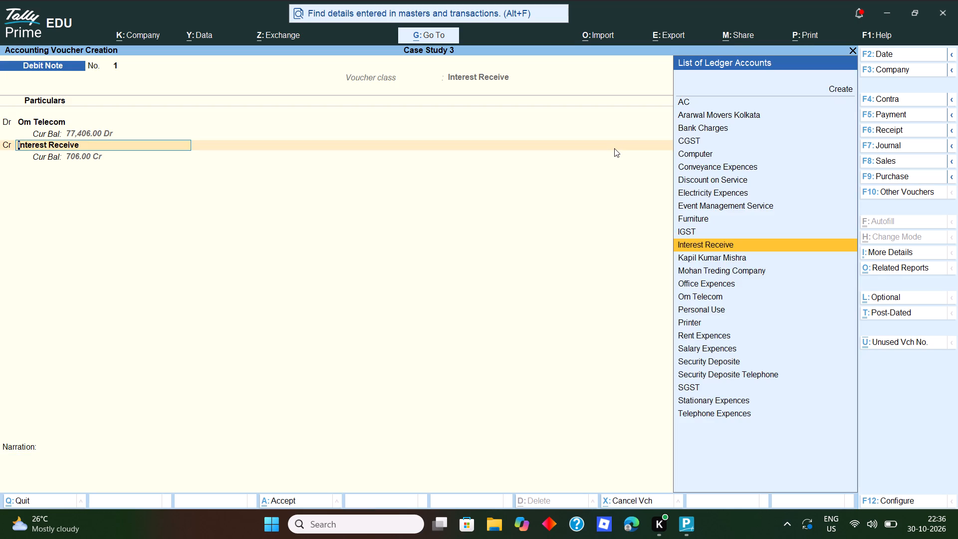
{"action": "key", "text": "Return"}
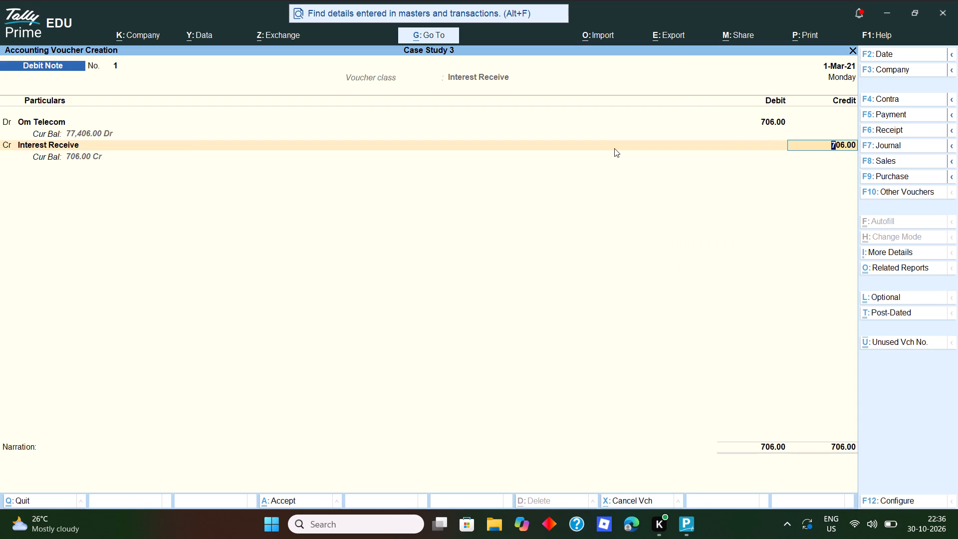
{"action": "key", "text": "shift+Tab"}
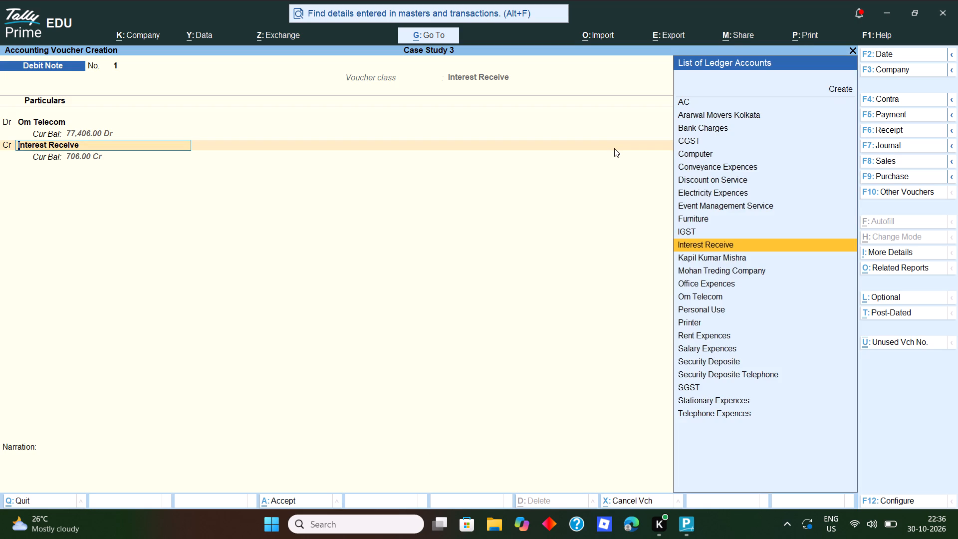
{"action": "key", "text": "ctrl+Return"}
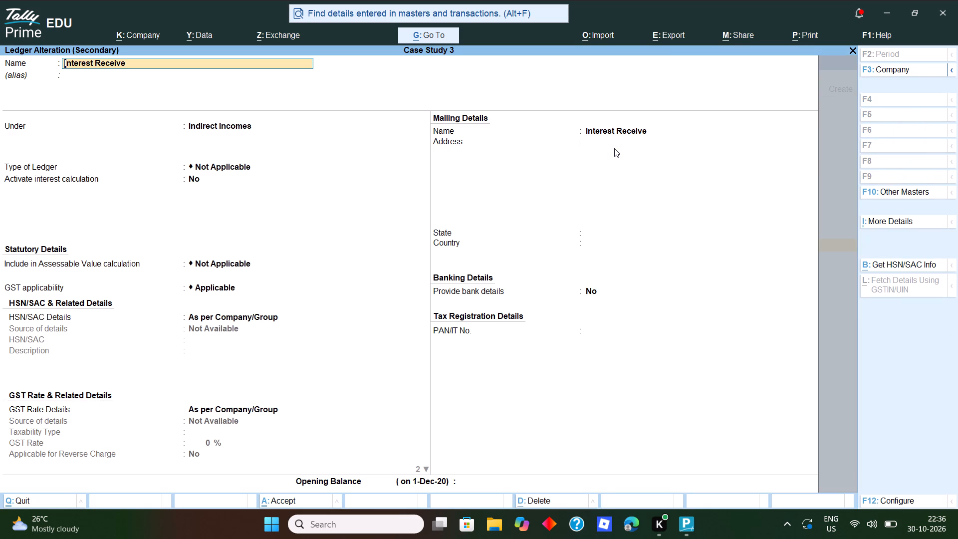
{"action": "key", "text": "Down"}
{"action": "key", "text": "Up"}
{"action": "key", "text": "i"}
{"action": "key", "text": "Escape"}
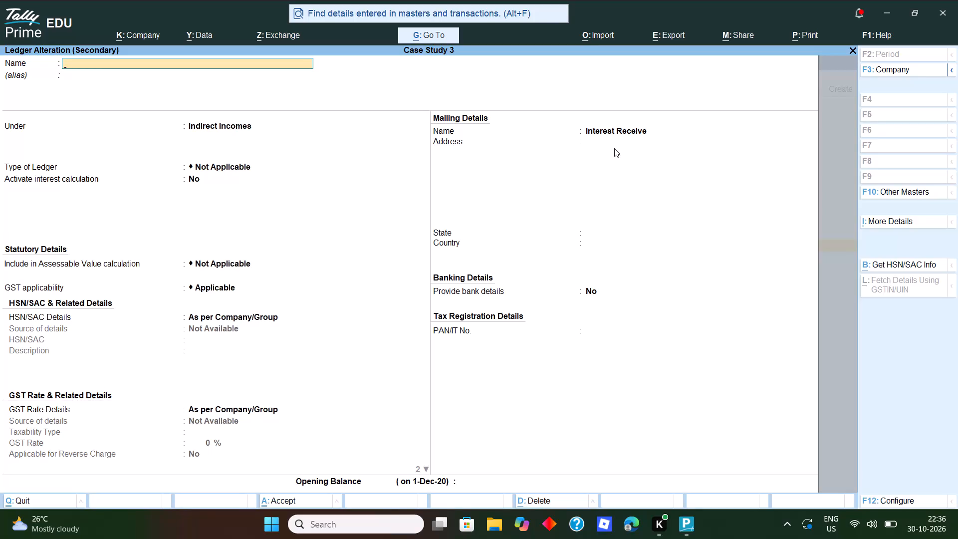
Examine the additional details available for the Interest Receive ledger, and return to the Debit Note without saving the ledger.
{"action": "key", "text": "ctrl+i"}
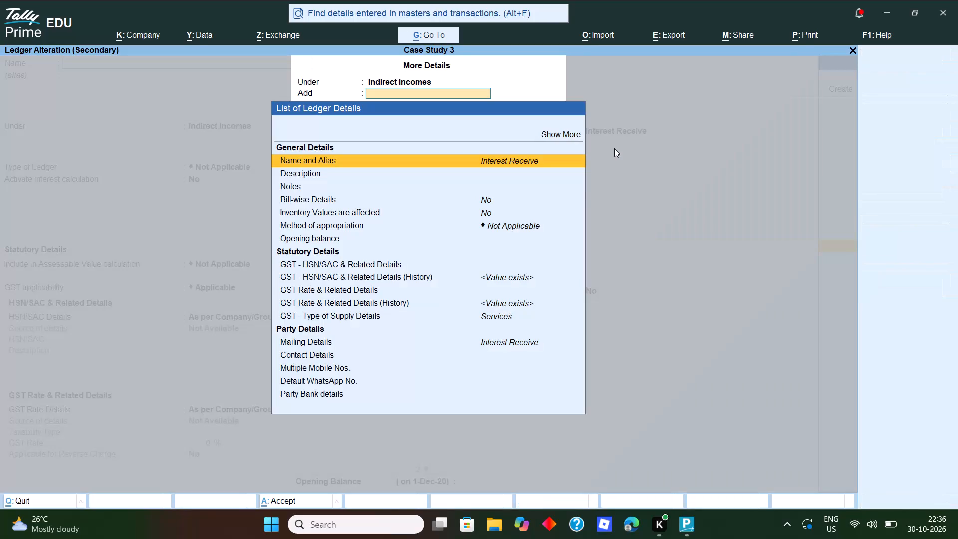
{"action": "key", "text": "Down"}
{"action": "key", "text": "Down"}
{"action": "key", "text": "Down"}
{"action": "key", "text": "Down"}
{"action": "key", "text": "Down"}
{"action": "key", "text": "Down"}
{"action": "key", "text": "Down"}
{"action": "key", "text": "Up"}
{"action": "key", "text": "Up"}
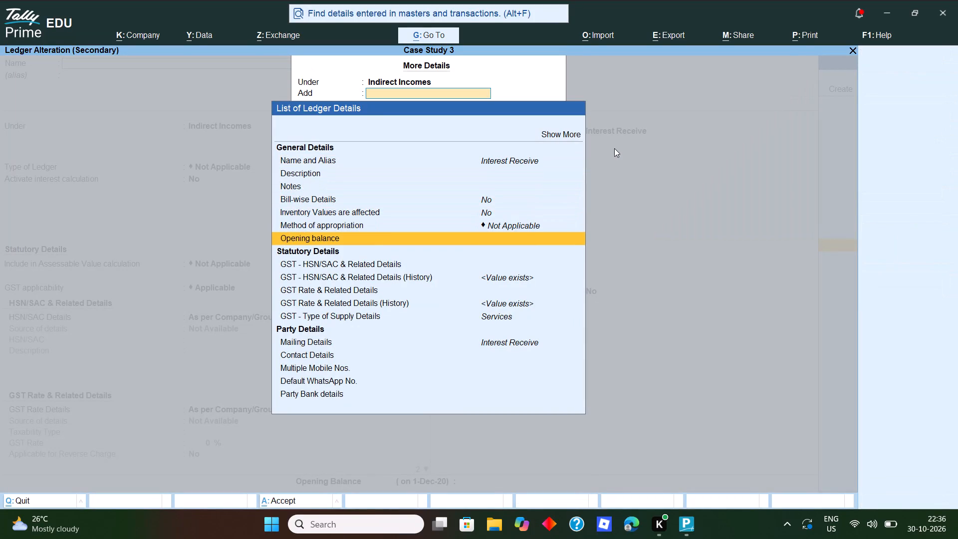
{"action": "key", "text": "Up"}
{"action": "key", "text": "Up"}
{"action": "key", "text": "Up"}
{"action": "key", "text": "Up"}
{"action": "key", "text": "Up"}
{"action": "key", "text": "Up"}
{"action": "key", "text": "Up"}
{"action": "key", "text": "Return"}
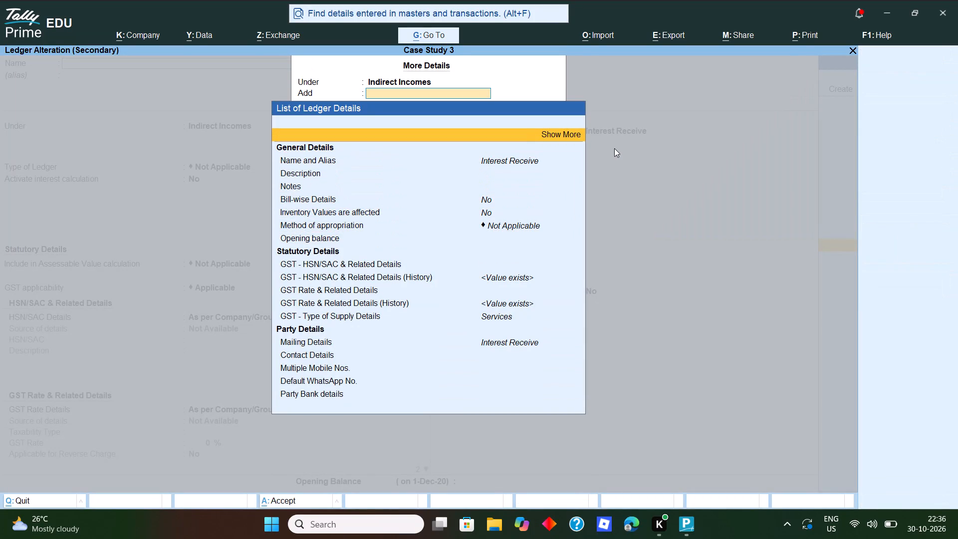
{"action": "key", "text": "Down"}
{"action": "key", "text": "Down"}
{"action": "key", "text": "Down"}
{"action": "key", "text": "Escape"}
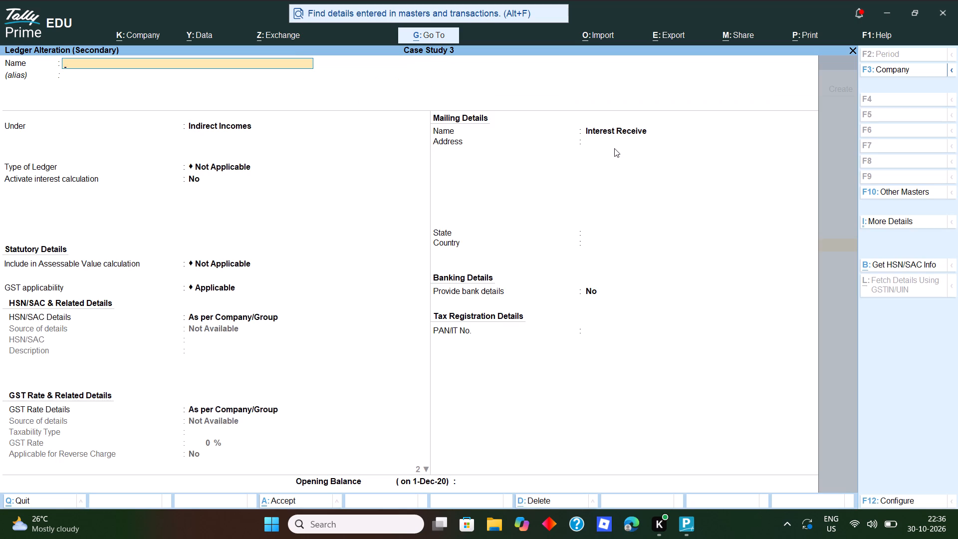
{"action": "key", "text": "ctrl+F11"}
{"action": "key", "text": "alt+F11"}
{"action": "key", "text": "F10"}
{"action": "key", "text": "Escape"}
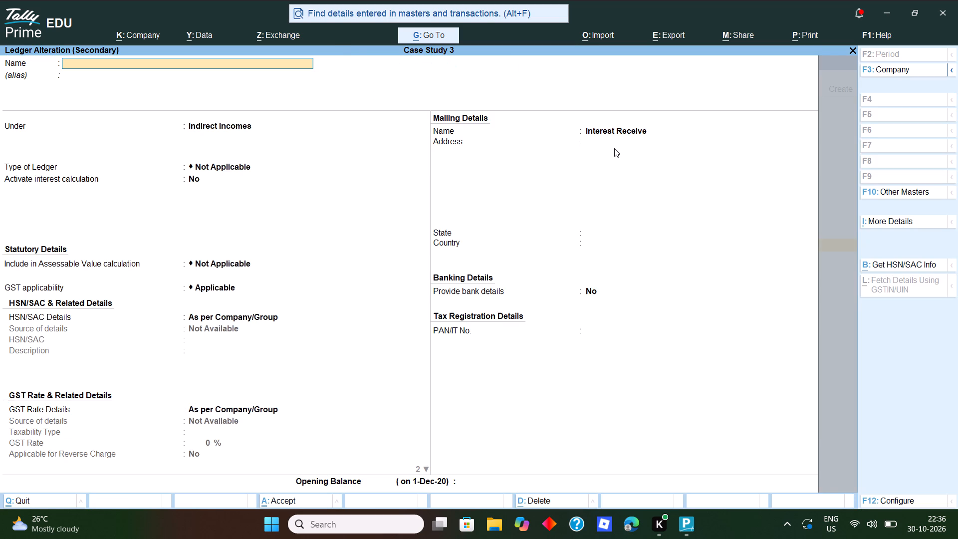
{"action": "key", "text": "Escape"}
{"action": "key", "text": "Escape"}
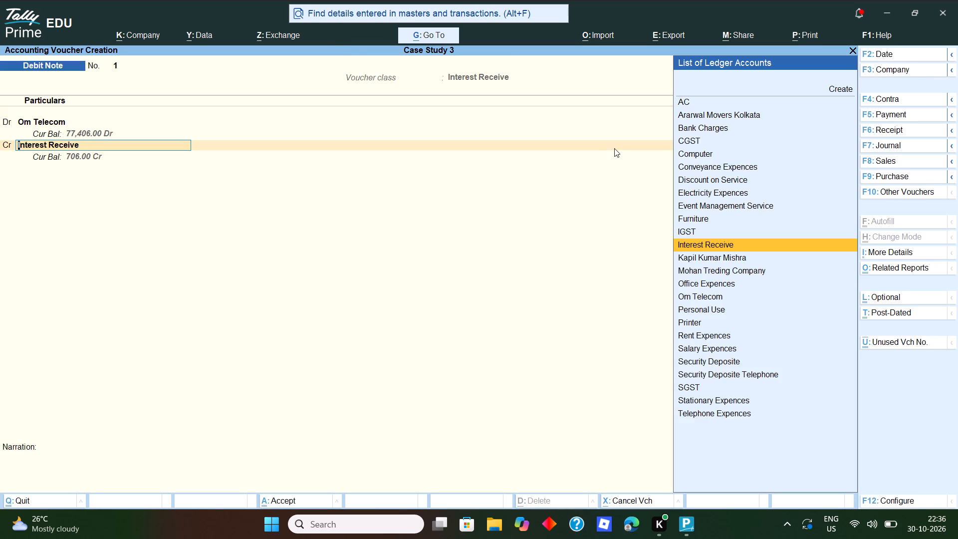
Save the Debit Note with Interest Receive as the credit ledger and the narration left blank.
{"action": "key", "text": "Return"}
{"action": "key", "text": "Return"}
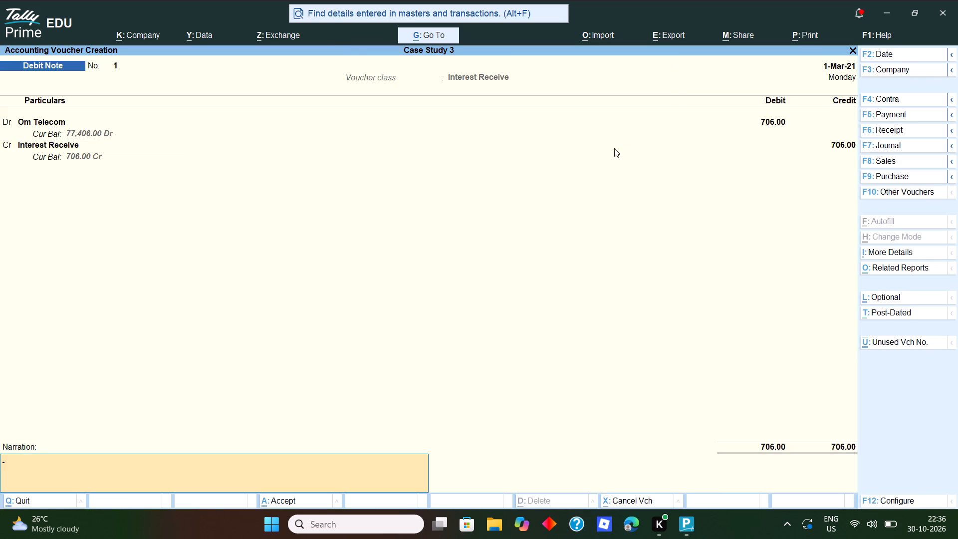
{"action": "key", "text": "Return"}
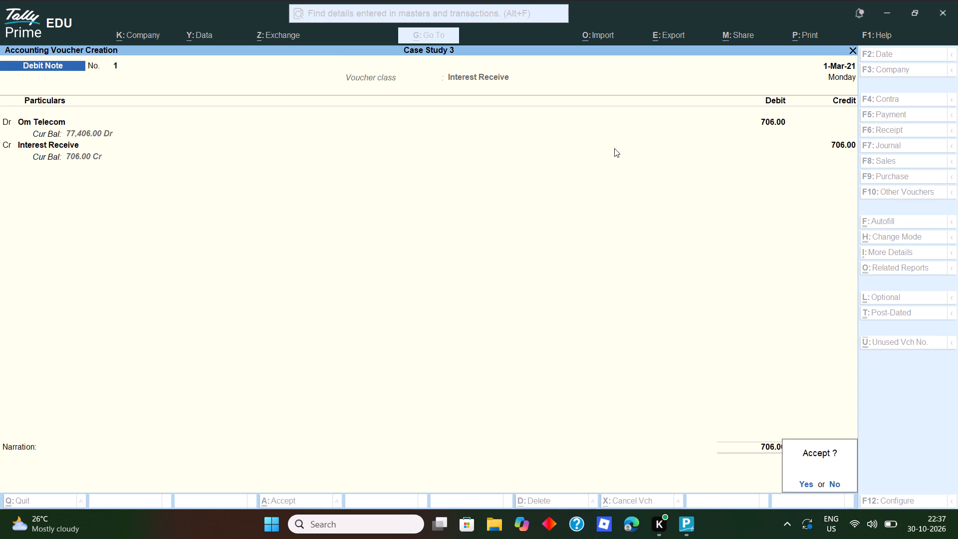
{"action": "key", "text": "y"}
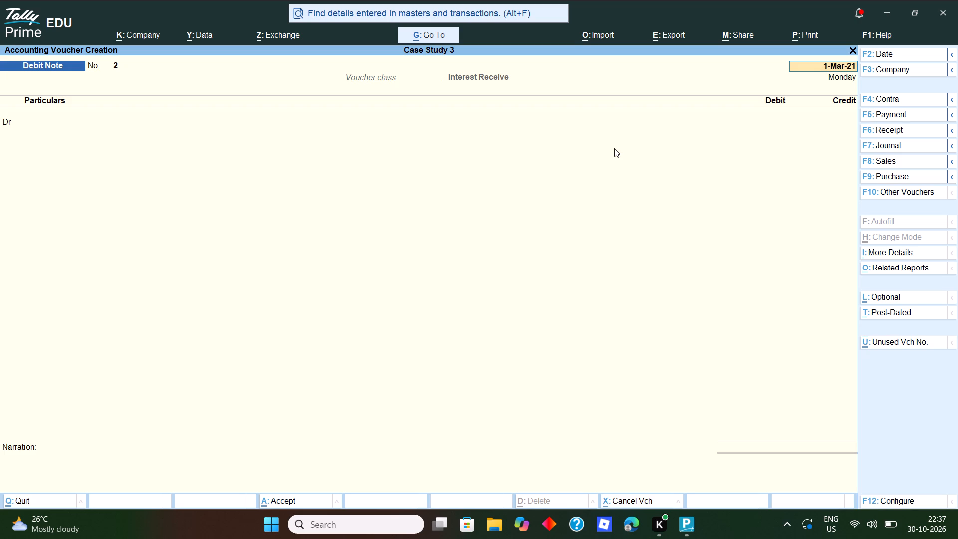
Start a Receipt voucher dated 1-Mar-21 and credit Om Telecom with 77,406.00 as Agst Ref to bill 3.
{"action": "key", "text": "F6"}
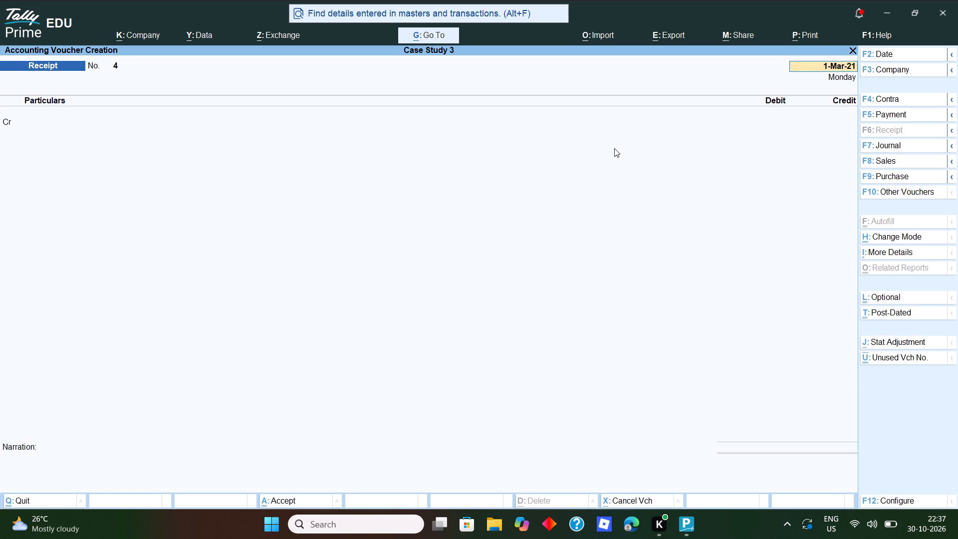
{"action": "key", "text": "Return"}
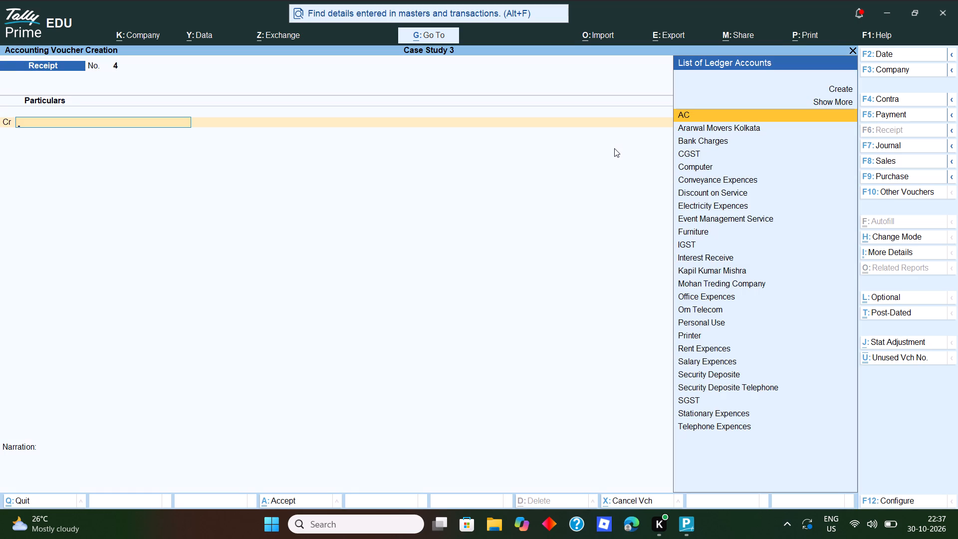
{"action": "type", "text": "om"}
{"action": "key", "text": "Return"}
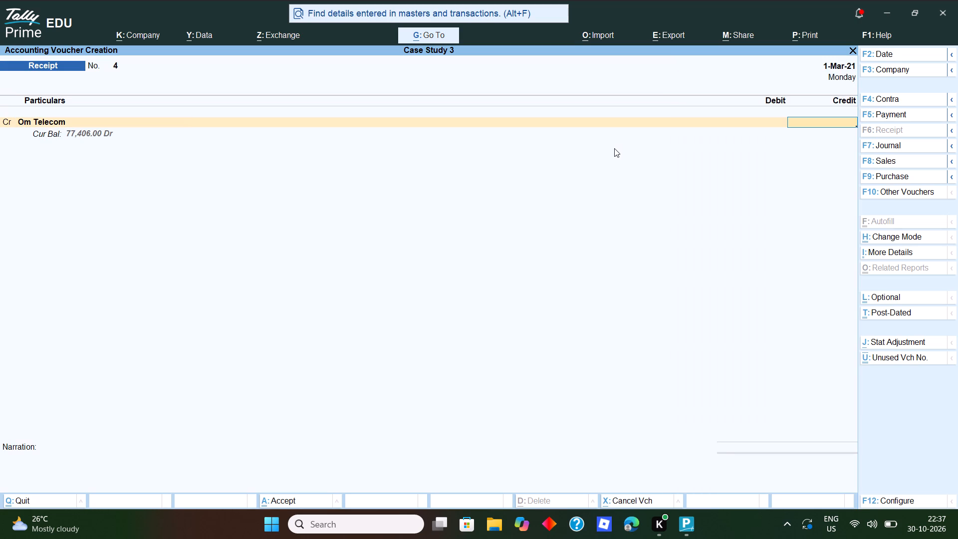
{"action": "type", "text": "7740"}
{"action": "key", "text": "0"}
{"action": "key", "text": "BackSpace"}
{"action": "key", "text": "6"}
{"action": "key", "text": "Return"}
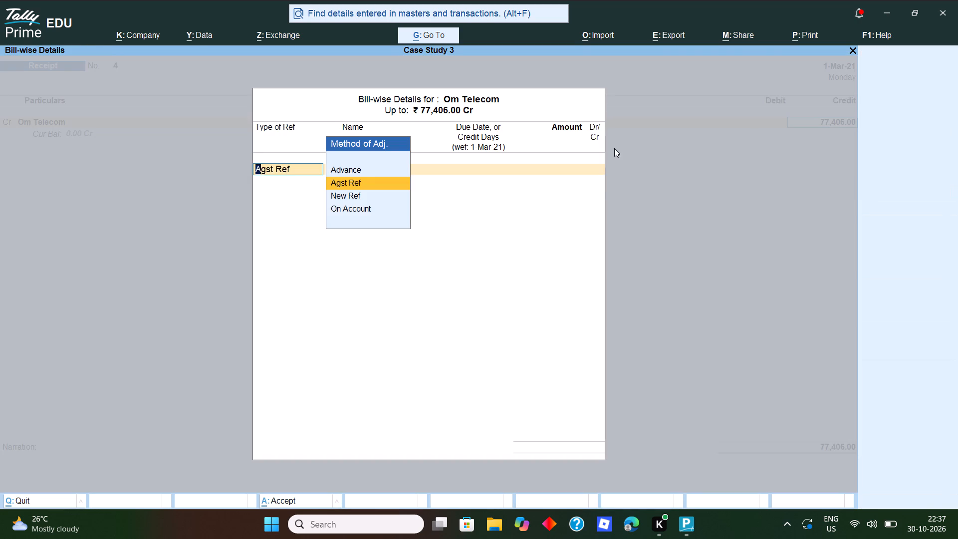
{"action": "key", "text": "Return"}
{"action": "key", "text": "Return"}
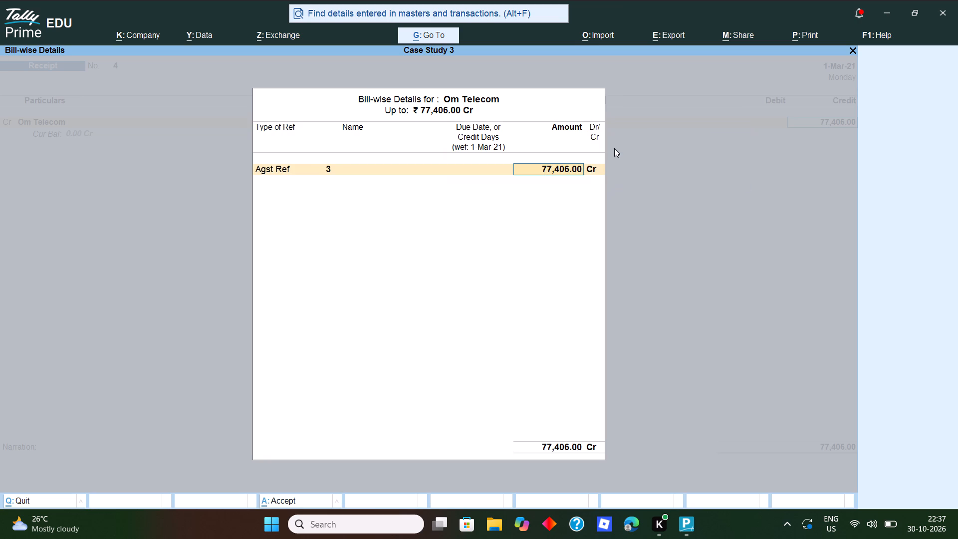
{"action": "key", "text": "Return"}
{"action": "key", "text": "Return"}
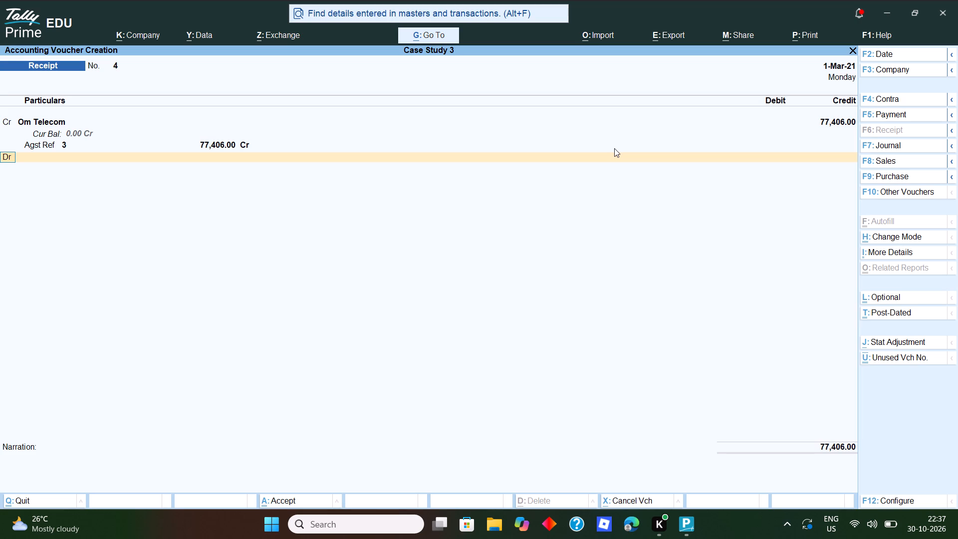
Debit SBI Bank with 77,400.00 as a Cheque/DD with instrument number 2 dated 1-Mar-21, leaving the bank name blank.
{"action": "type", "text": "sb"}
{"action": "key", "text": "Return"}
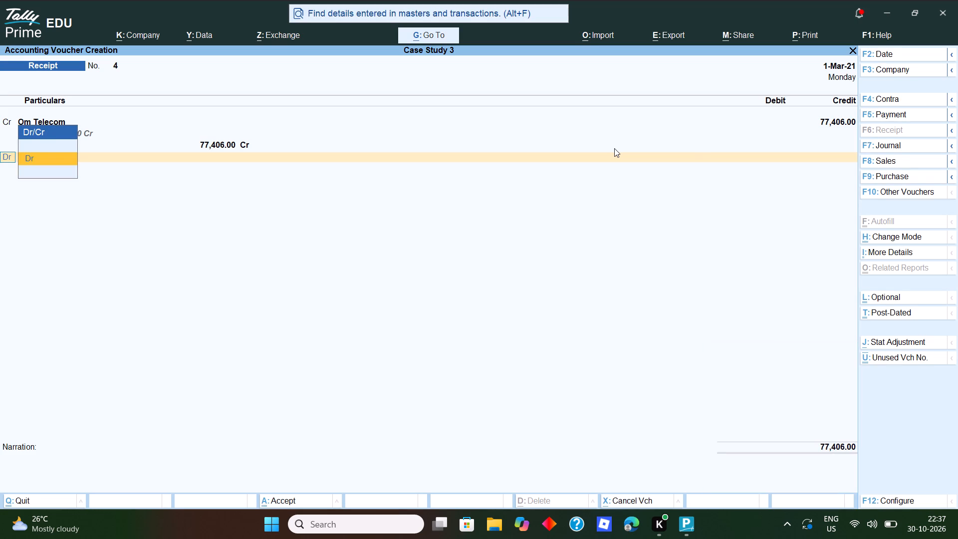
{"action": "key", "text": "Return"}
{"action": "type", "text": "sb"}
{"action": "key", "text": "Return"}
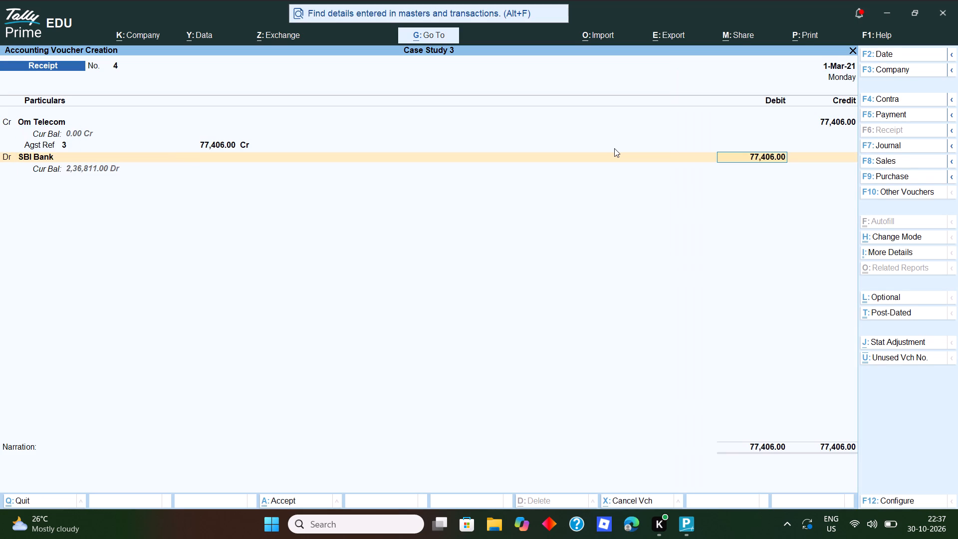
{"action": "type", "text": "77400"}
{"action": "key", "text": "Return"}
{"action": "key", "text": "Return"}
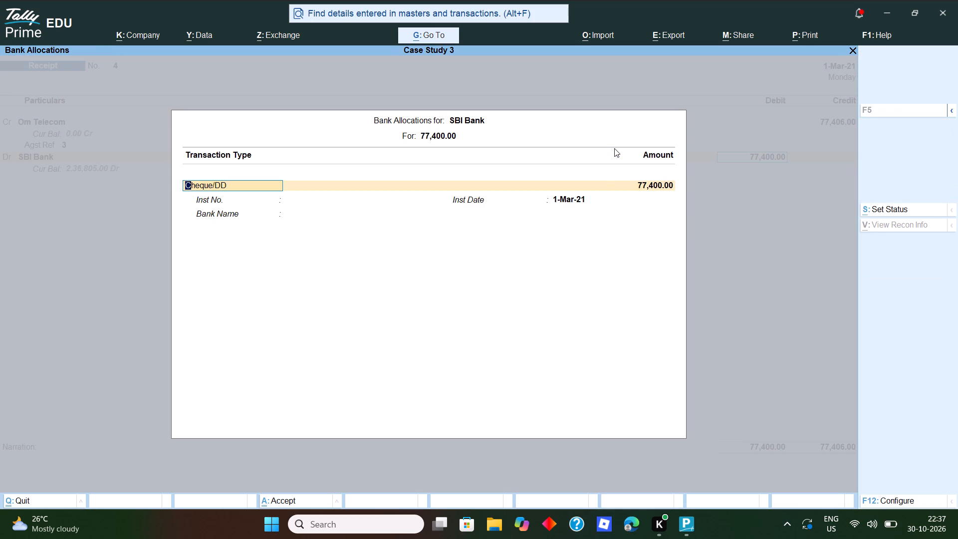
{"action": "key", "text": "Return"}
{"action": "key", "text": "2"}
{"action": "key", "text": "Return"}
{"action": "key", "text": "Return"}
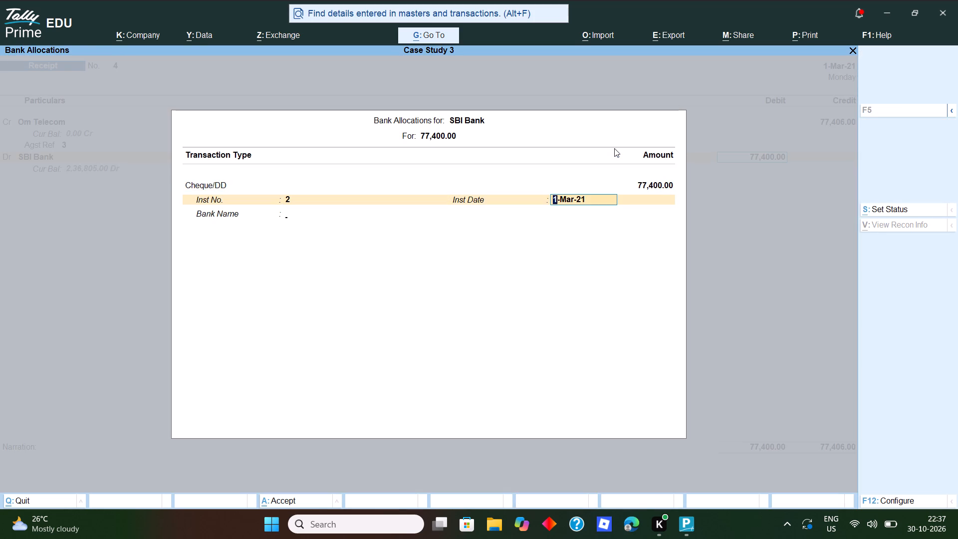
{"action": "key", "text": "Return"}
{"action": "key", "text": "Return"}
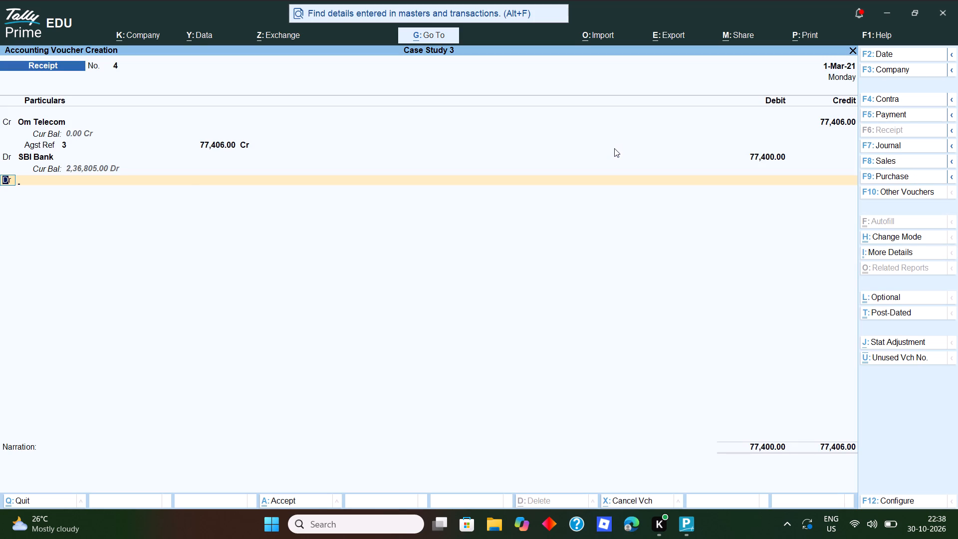
Debit the remaining 6.00 of the receipt to Discount on Service.
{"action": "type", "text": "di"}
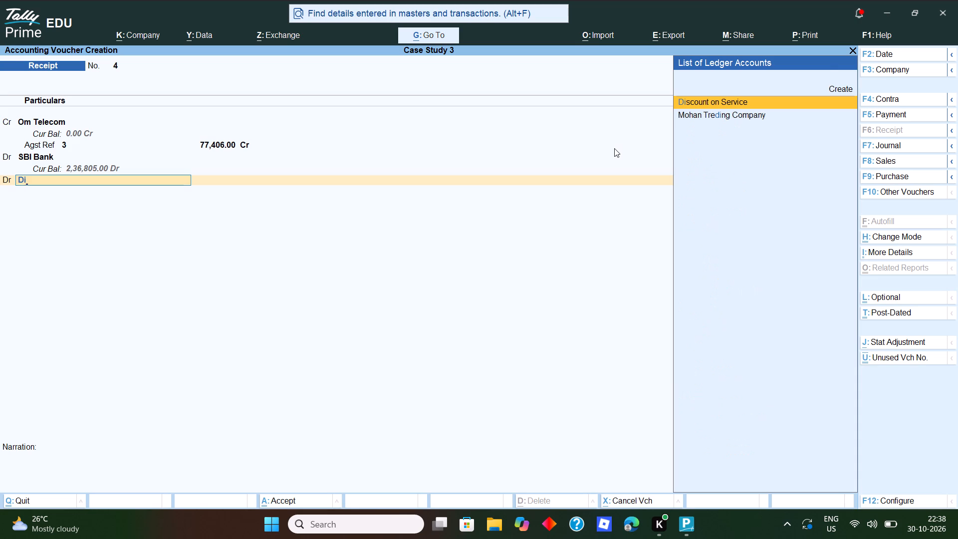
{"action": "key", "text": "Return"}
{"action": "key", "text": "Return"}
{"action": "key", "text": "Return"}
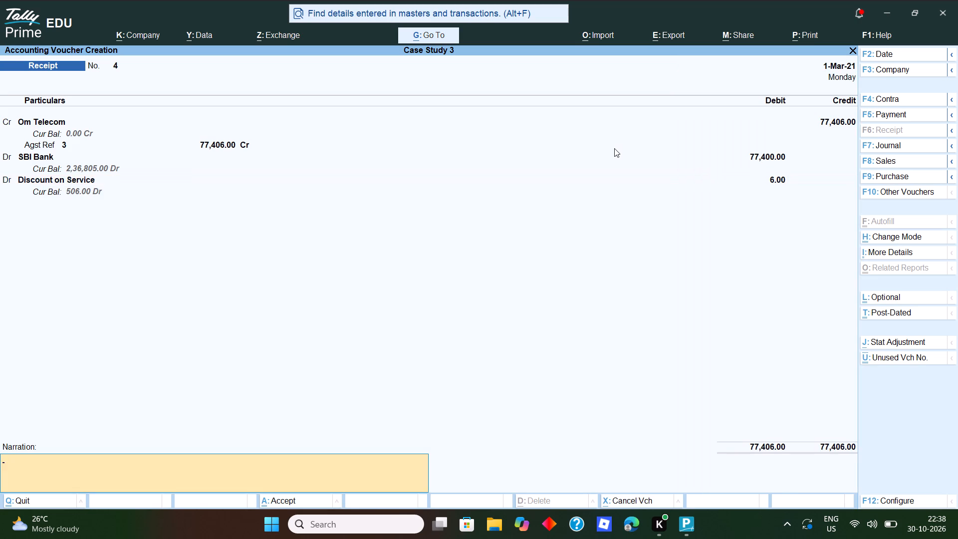
Save the Om Telecom Receipt voucher with the narration left blank.
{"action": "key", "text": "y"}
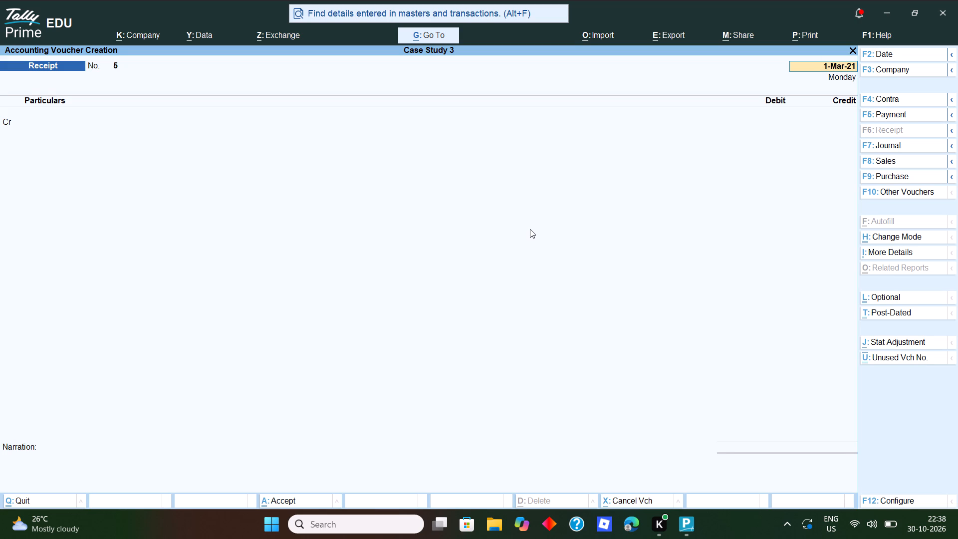
Start a Sales voucher and create the new customer's party ledger under Sundry Debtors, keeping bill-by-bill balances on and the default credit period blank.
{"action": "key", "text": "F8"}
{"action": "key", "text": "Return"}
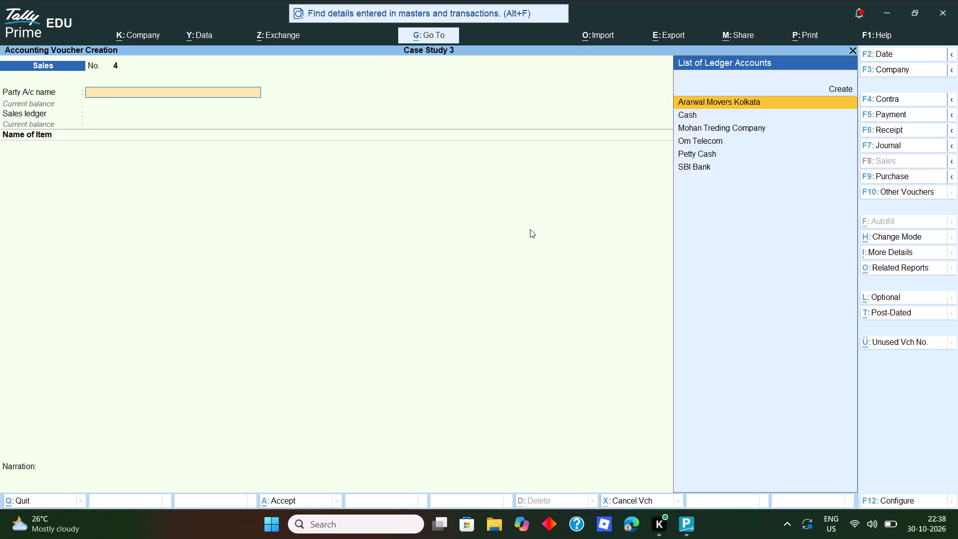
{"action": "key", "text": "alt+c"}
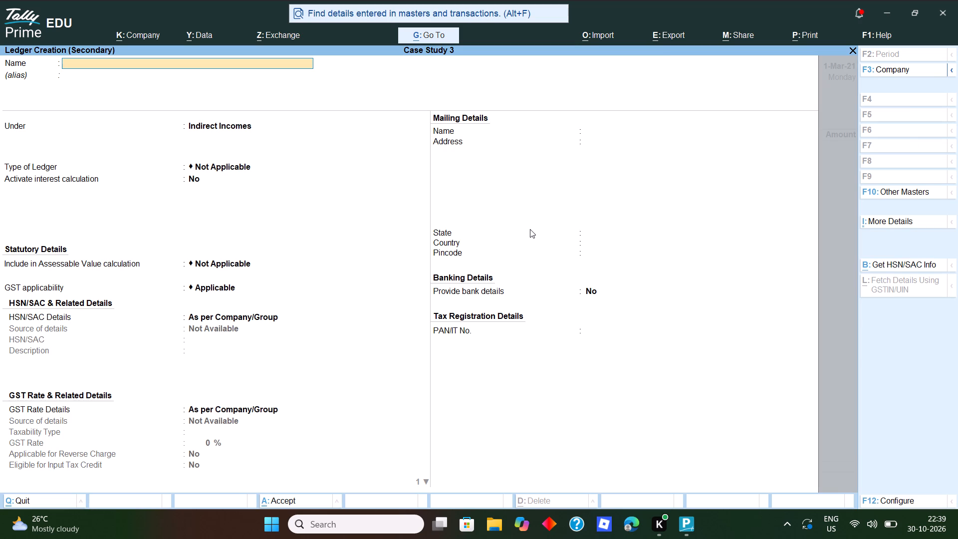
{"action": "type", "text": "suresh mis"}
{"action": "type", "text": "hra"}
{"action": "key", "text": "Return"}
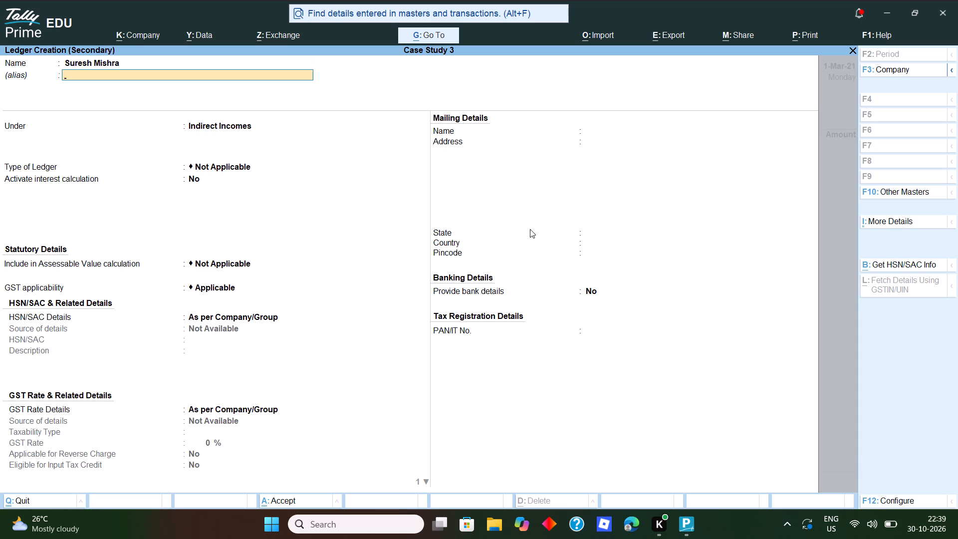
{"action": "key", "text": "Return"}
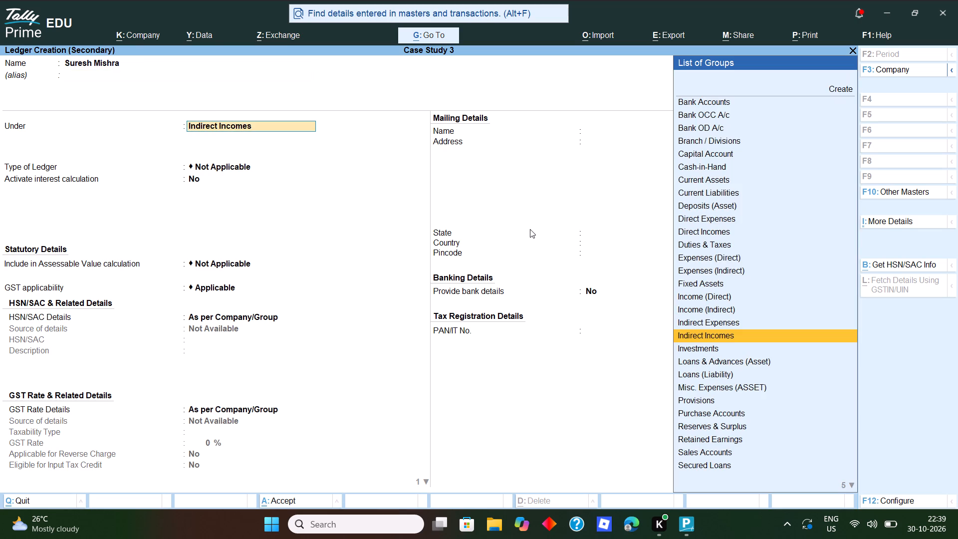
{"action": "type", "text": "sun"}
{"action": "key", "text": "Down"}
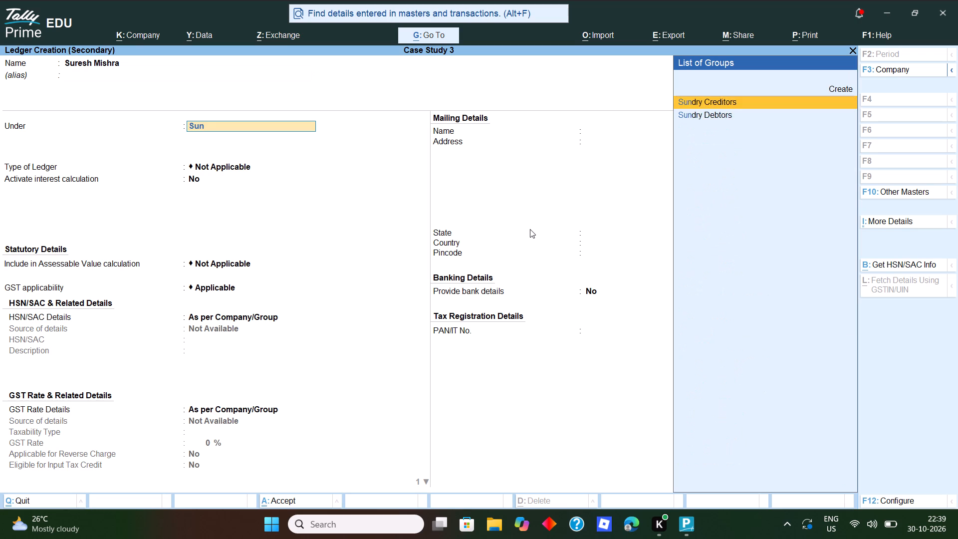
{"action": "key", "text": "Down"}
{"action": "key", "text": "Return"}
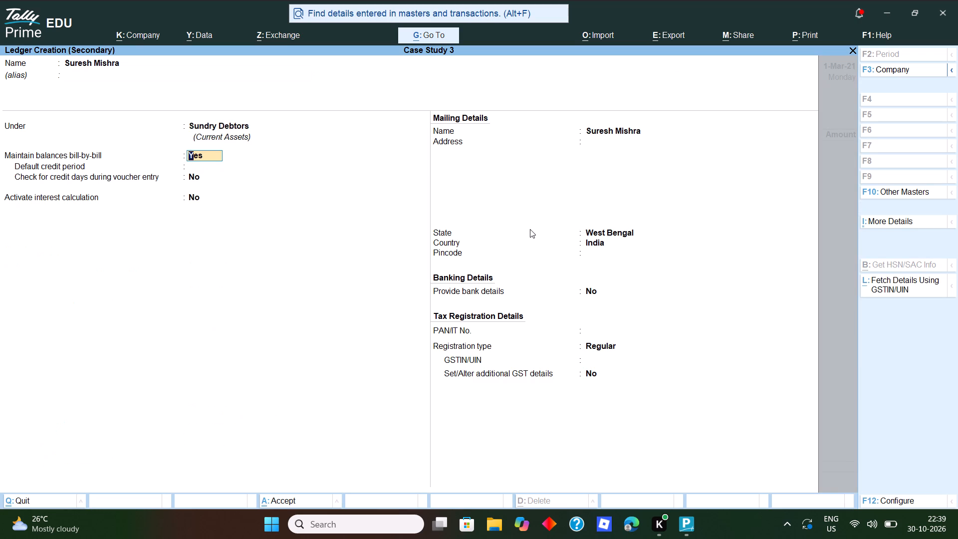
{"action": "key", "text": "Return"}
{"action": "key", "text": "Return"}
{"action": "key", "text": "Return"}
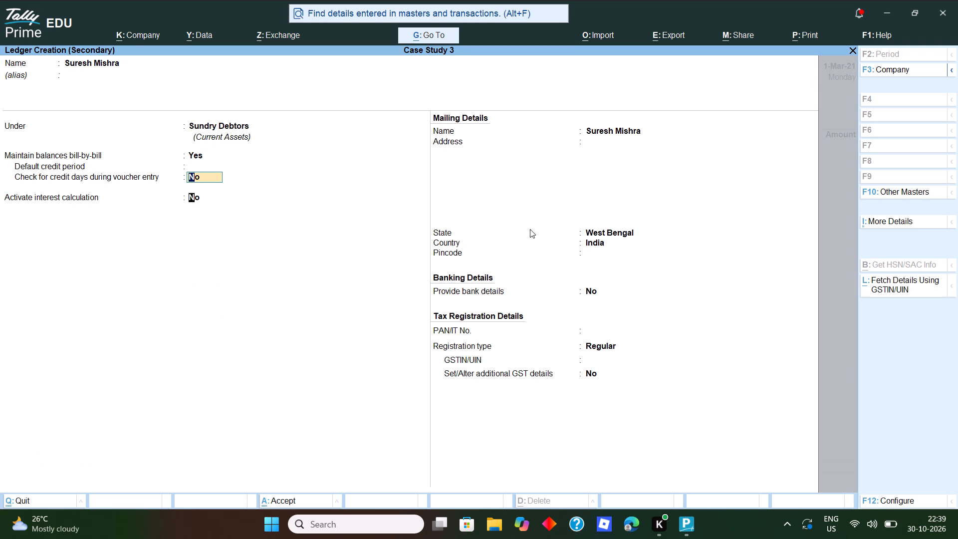
Activate transaction-by-transaction interest on the customer ledger, allow overriding basic and advanced parameters, and keep transaction dates excluded for added and deducted amounts.
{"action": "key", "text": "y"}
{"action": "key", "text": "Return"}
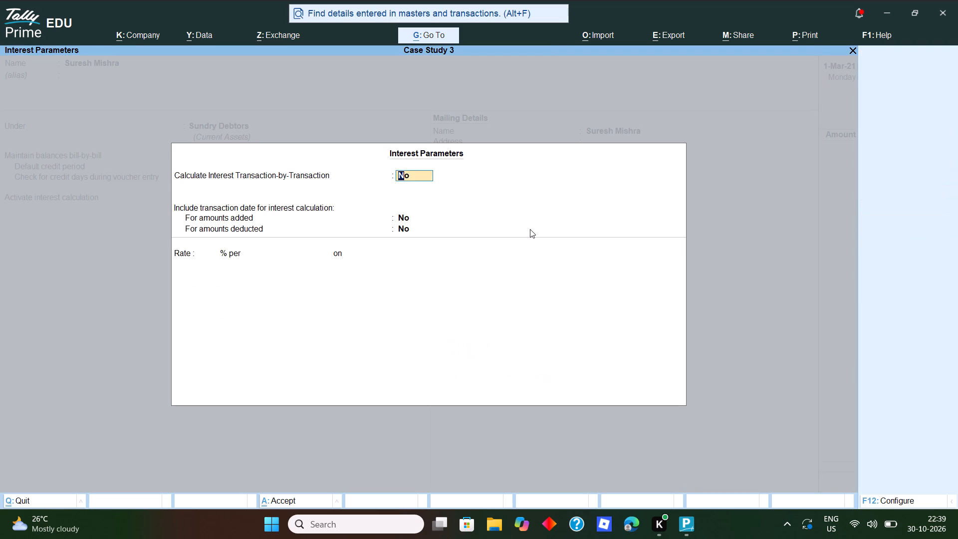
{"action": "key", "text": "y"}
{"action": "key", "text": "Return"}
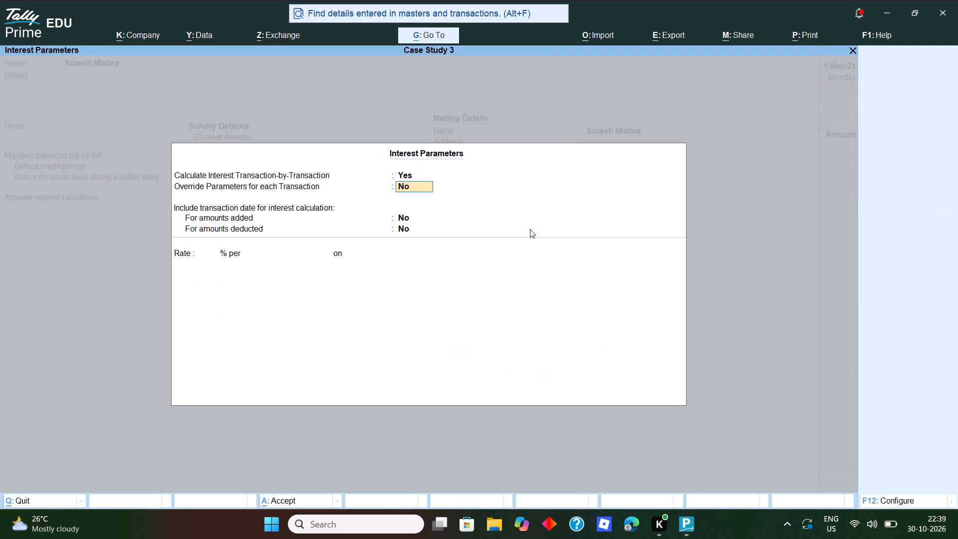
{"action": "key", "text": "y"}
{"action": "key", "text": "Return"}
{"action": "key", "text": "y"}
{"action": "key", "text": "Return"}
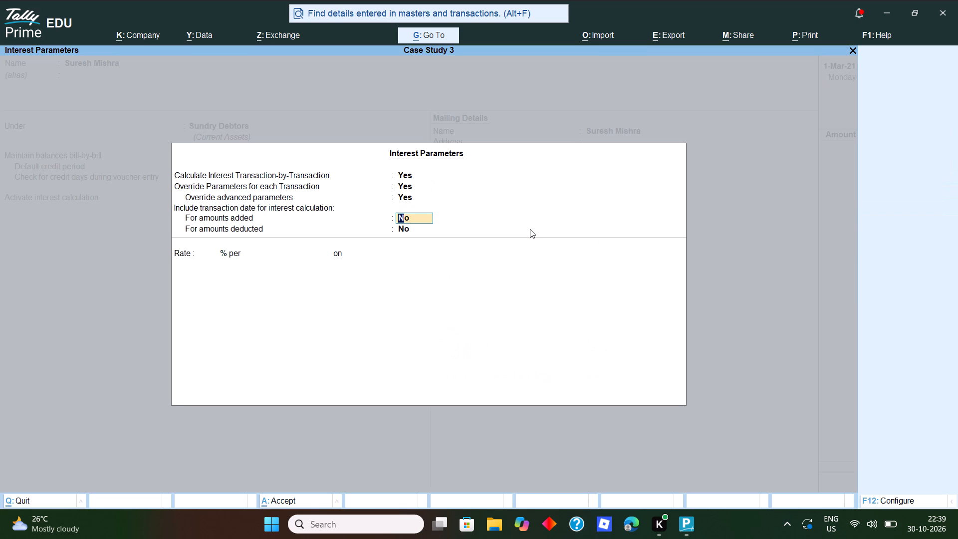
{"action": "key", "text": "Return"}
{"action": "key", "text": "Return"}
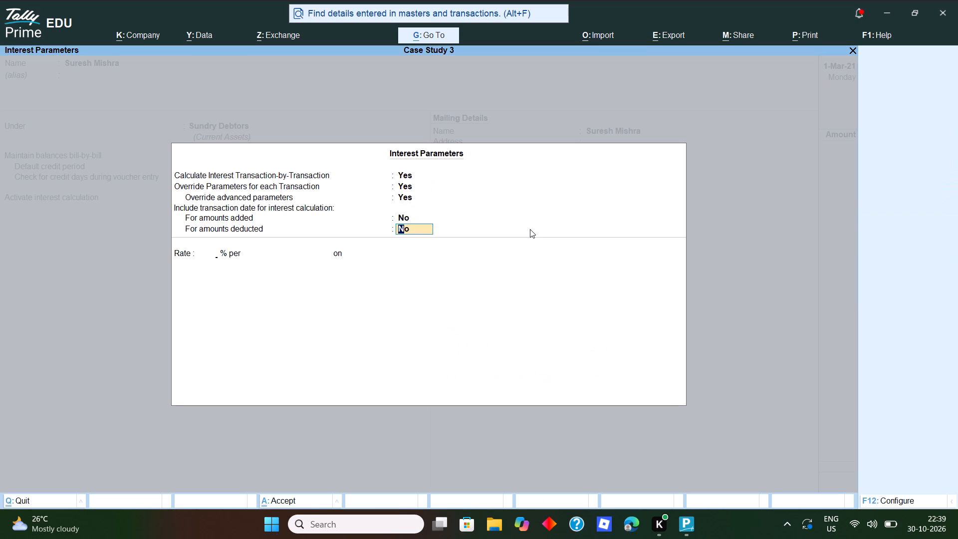
Set the interest rate to 18% per Calendar Year on Debit Balances Only.
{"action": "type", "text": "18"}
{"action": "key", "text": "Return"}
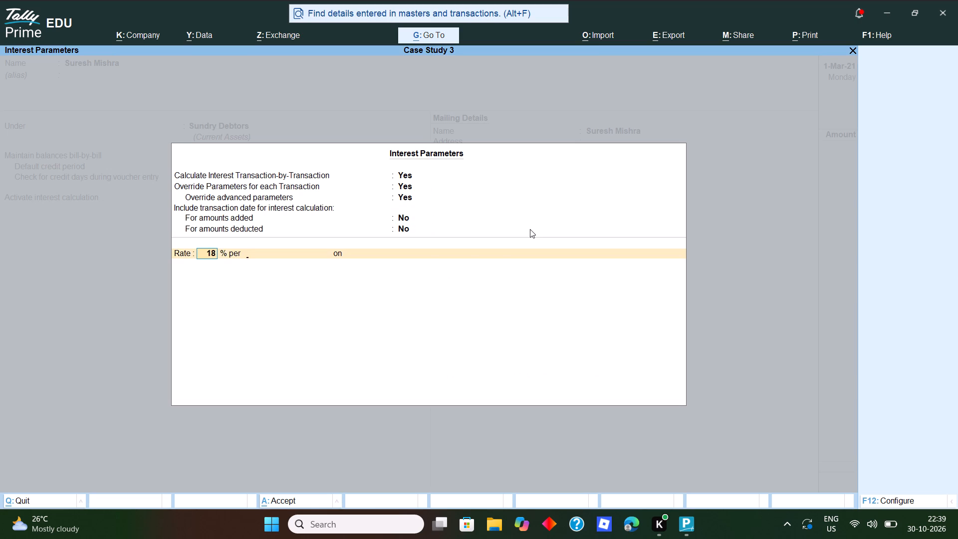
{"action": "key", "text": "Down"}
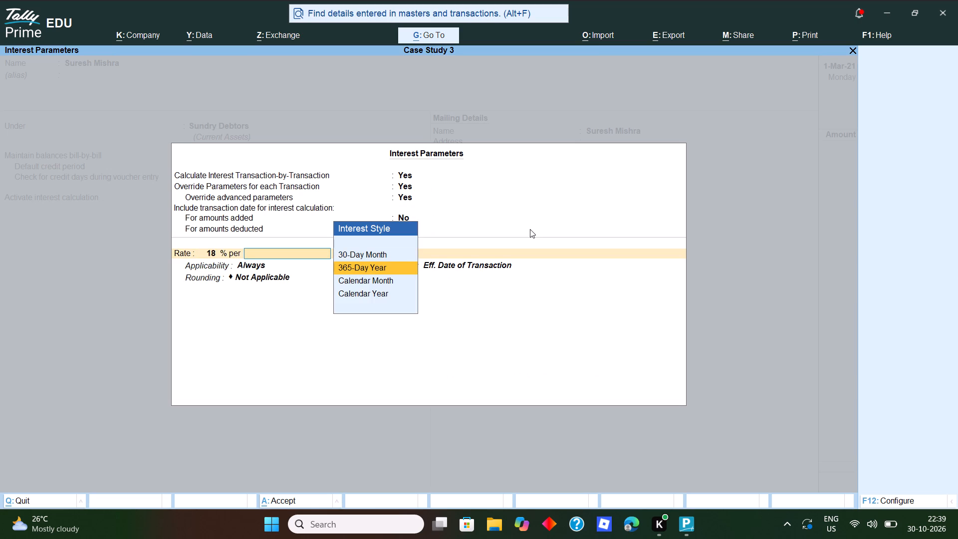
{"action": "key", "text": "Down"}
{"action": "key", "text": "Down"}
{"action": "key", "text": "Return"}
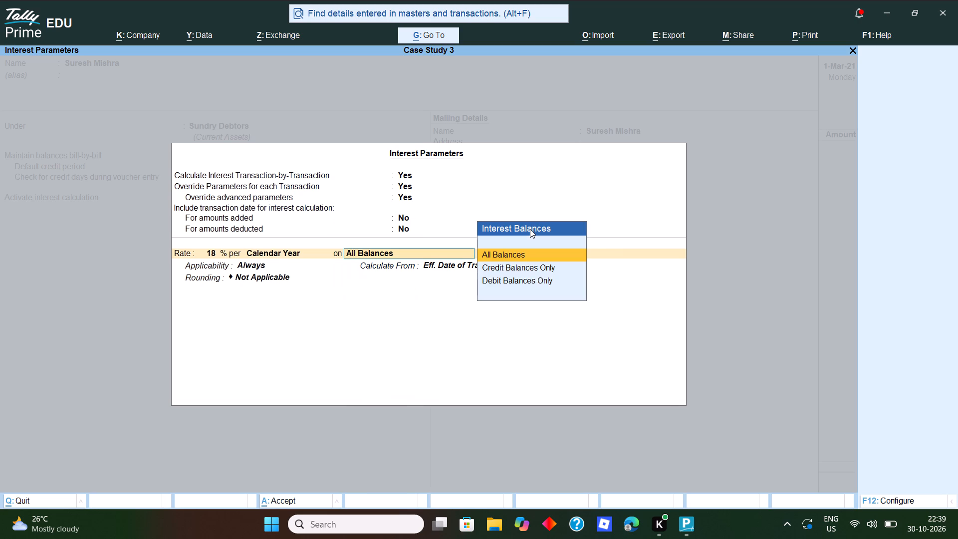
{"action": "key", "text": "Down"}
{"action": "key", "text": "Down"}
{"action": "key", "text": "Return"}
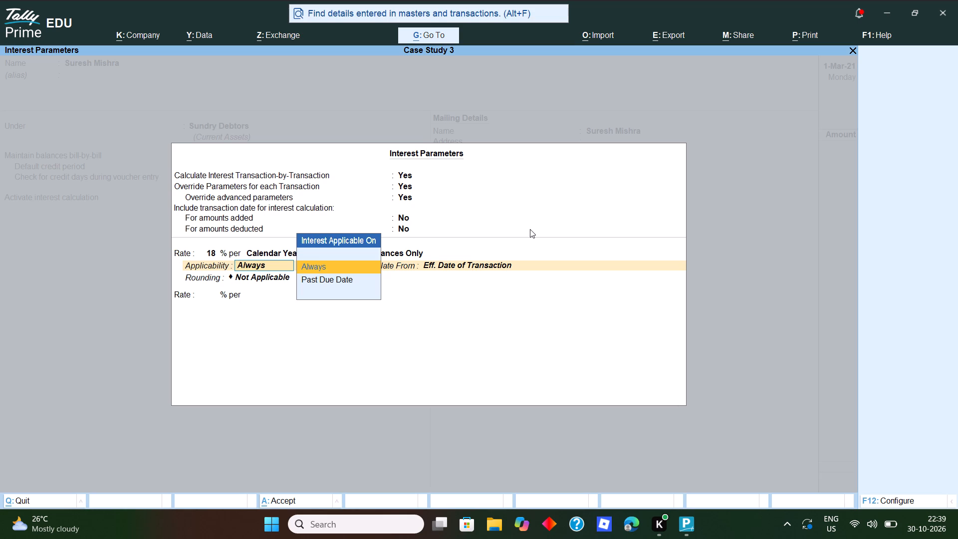
Apply interest Past Due Date by 0 days, calculated from Due Date of Invoice/Ref, with Normal Rounding to a limit of 1.
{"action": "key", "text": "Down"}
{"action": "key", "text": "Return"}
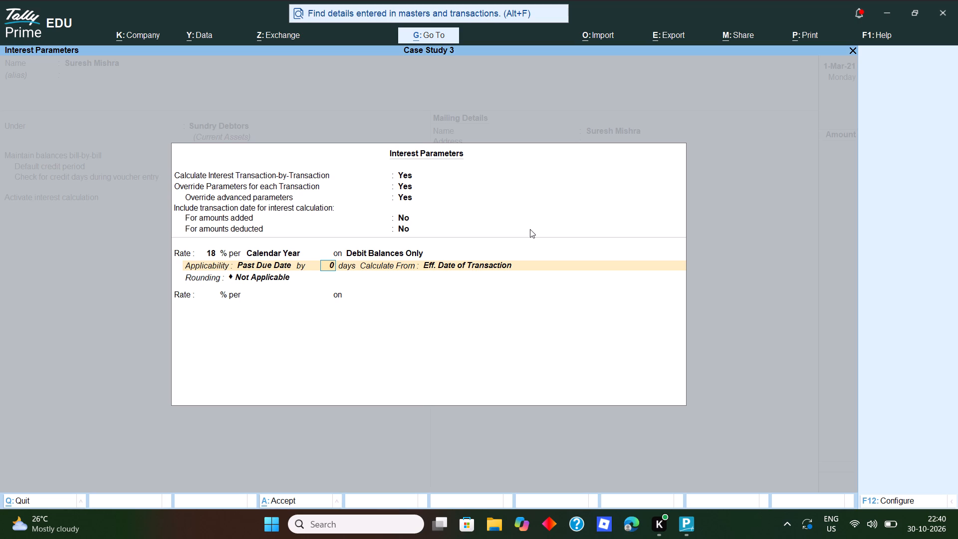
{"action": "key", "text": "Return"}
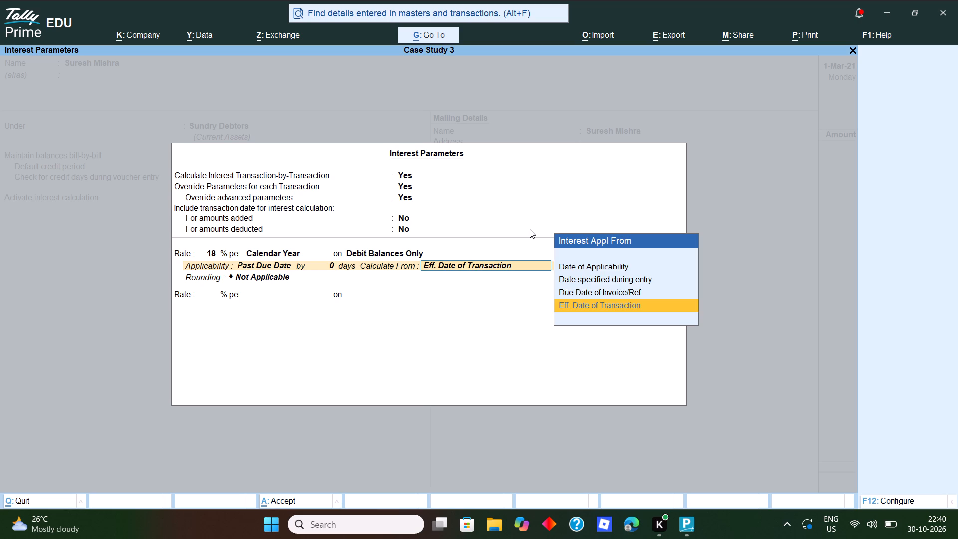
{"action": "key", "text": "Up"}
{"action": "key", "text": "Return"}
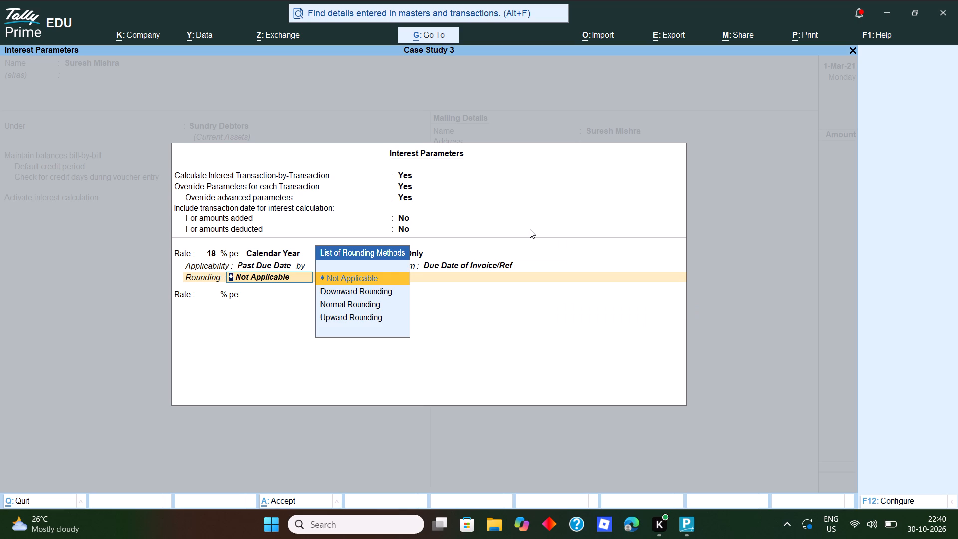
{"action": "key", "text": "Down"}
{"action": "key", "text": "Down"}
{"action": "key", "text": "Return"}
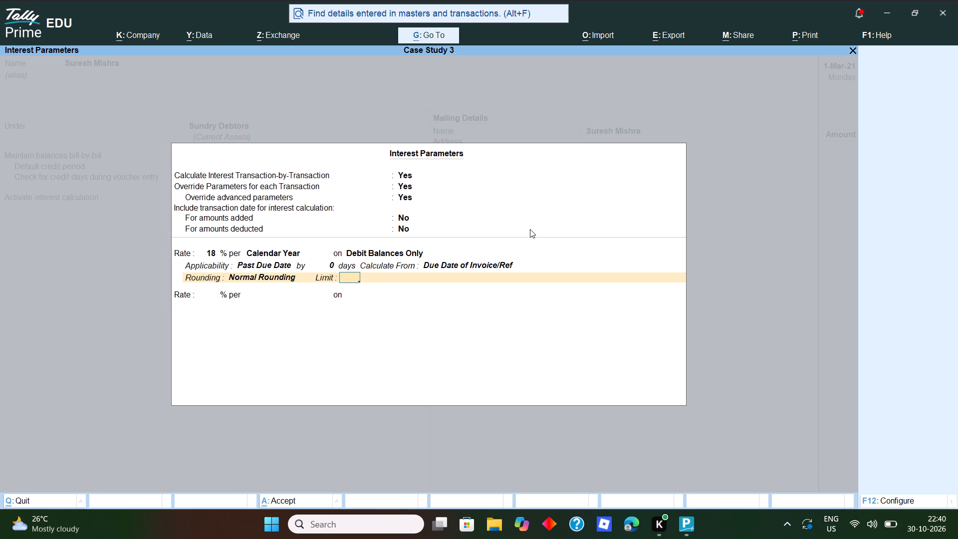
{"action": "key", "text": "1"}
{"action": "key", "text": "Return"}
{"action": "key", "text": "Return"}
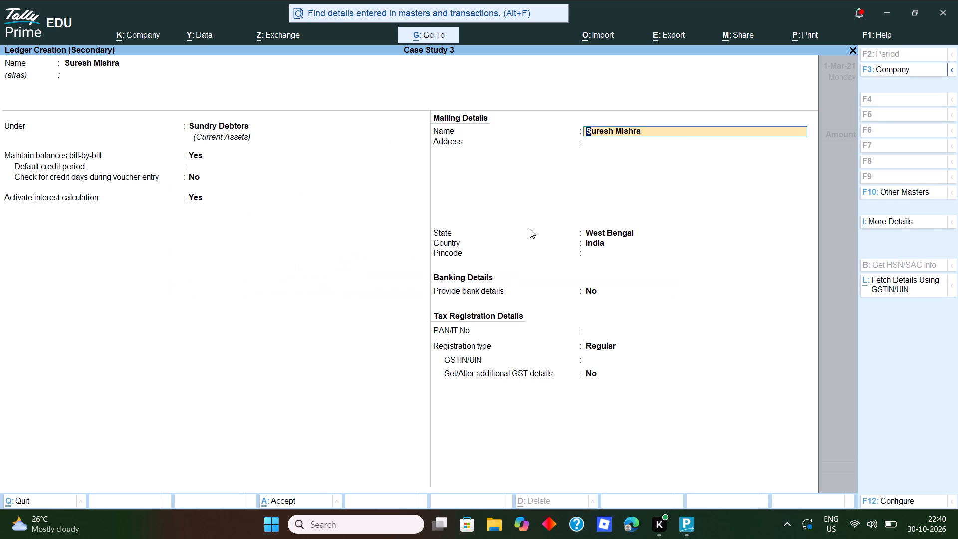
Set the customer ledger's state to Uttar Pradesh, leaving address, pincode and PAN blank, bank details at No and registration type Regular.
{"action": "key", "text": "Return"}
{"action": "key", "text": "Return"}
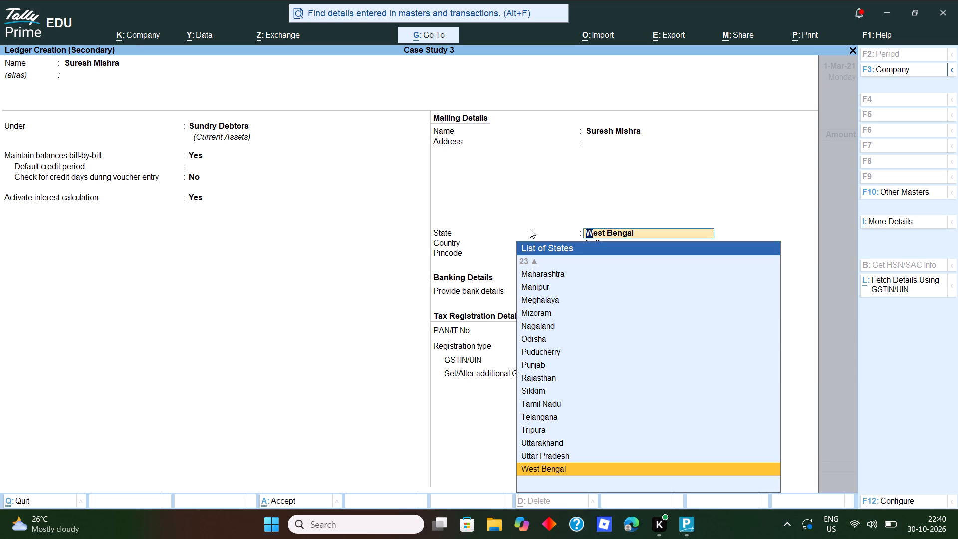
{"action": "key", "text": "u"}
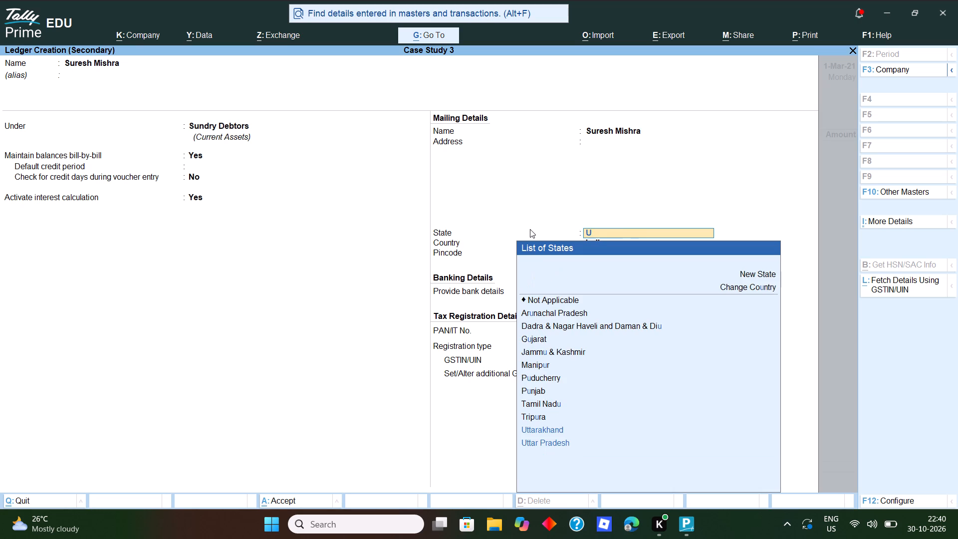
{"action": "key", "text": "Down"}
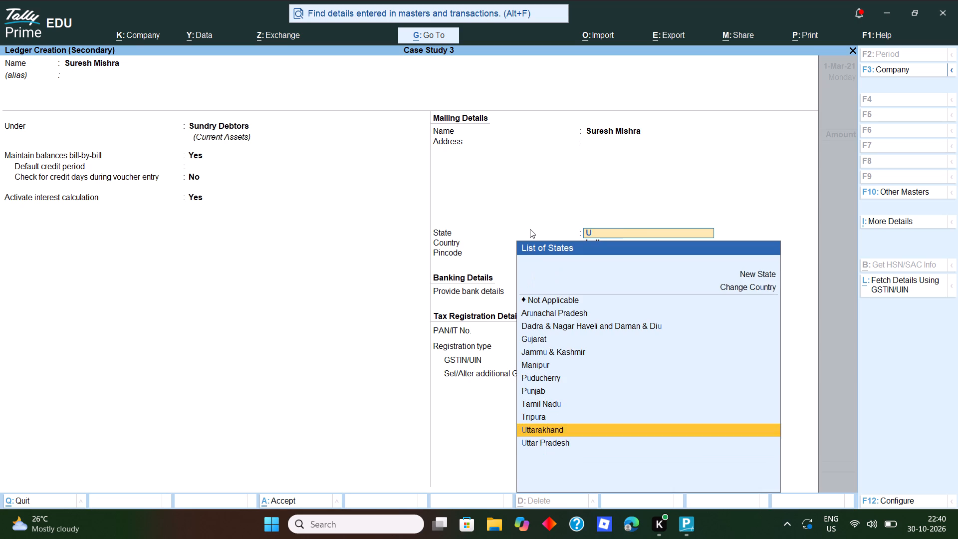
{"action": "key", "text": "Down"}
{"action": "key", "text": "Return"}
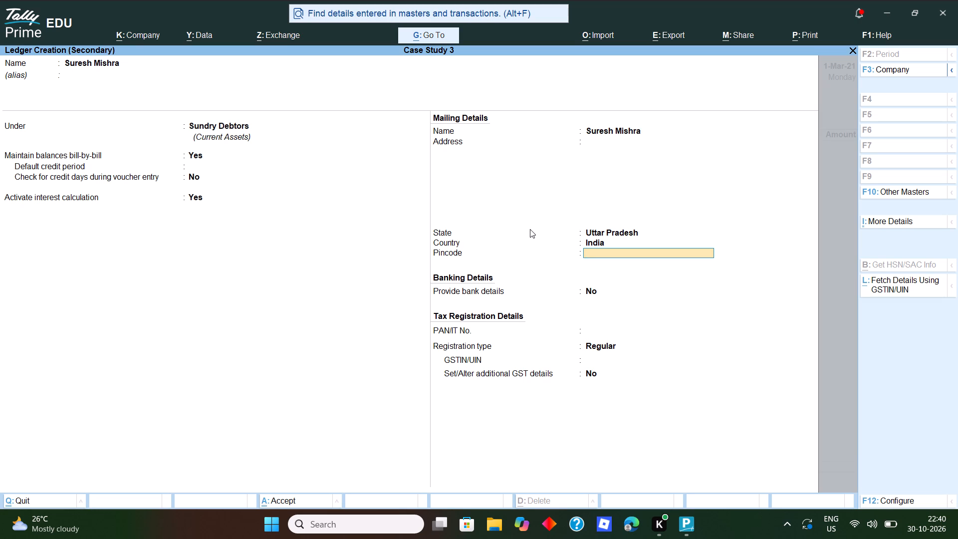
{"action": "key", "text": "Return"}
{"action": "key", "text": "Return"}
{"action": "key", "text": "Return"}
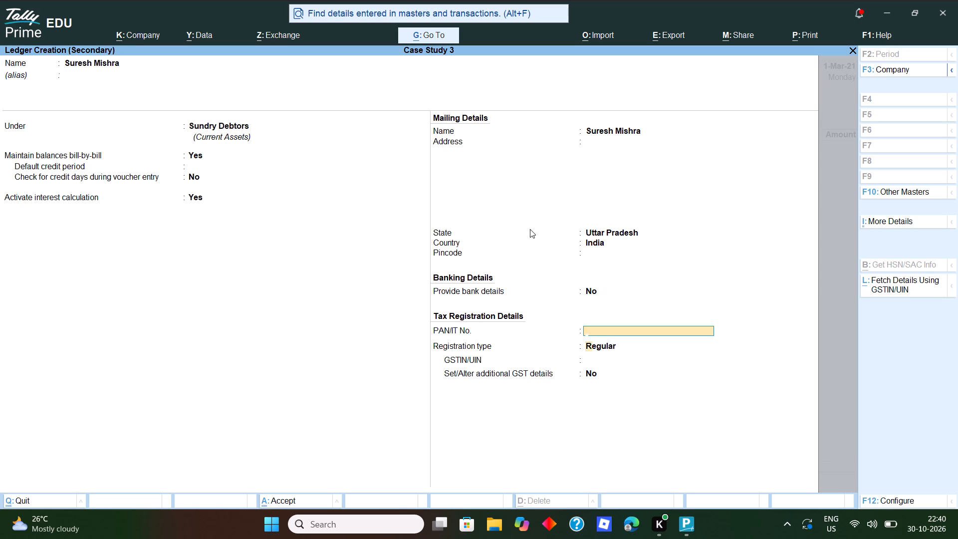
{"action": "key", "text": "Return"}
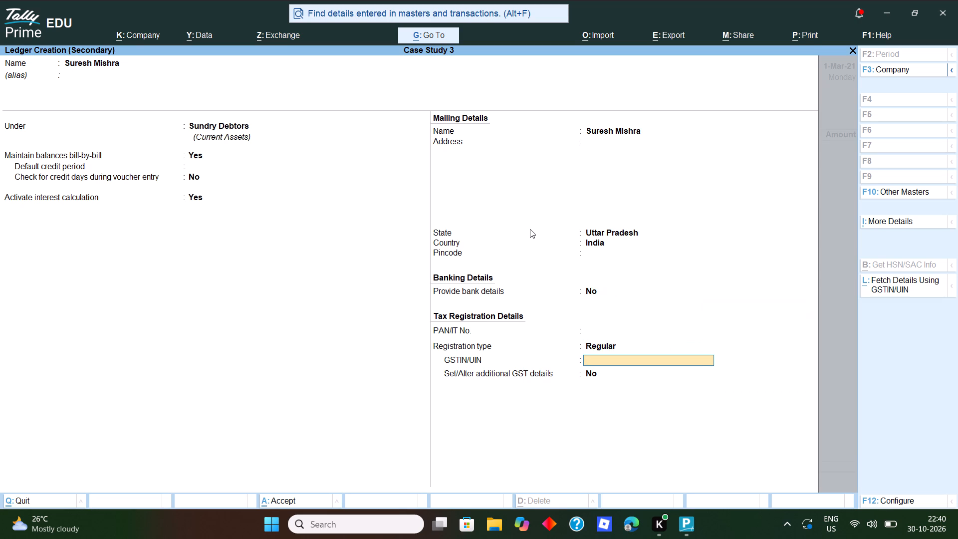
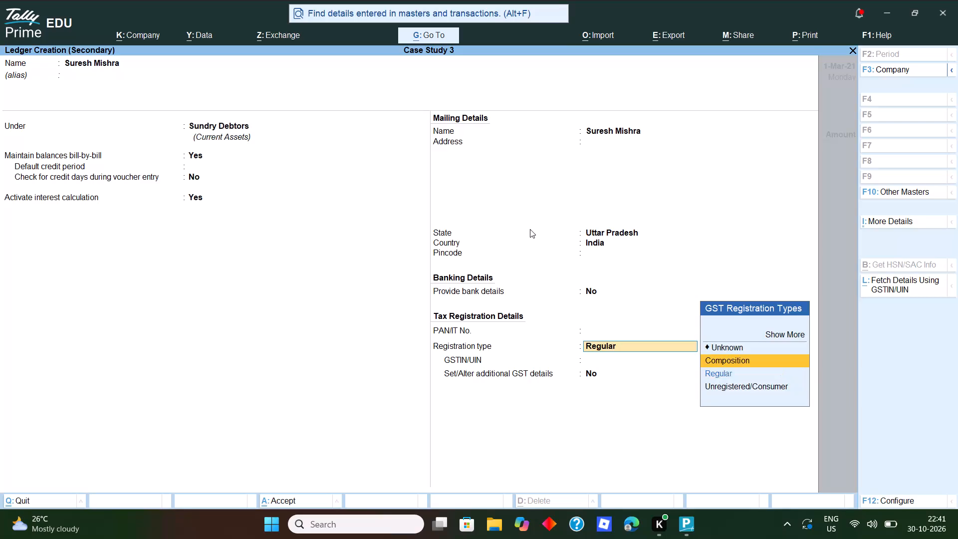
Set the customer ledger's GST registration type to Unregistered/Consumer and save the ledger.
{"action": "key", "text": "Down"}
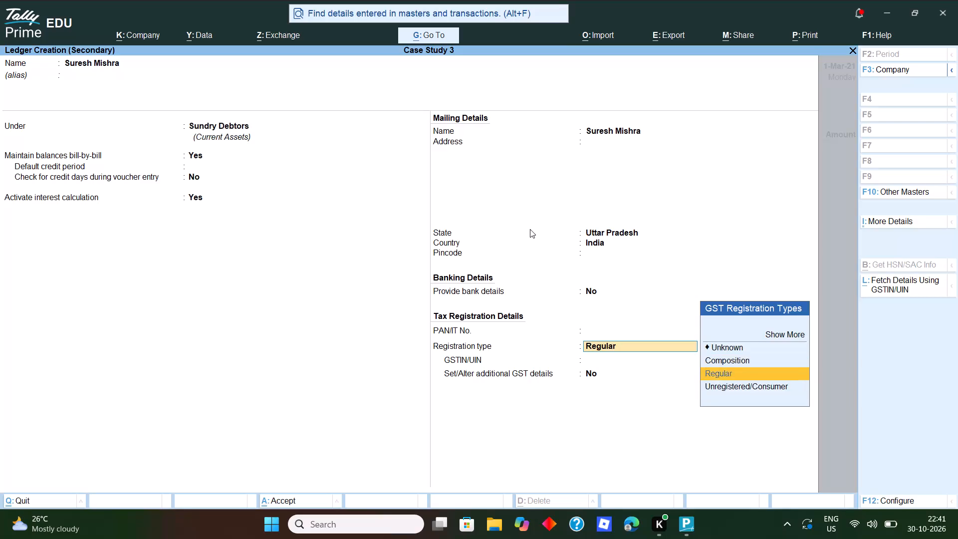
{"action": "key", "text": "Down"}
{"action": "key", "text": "Return"}
{"action": "key", "text": "Return"}
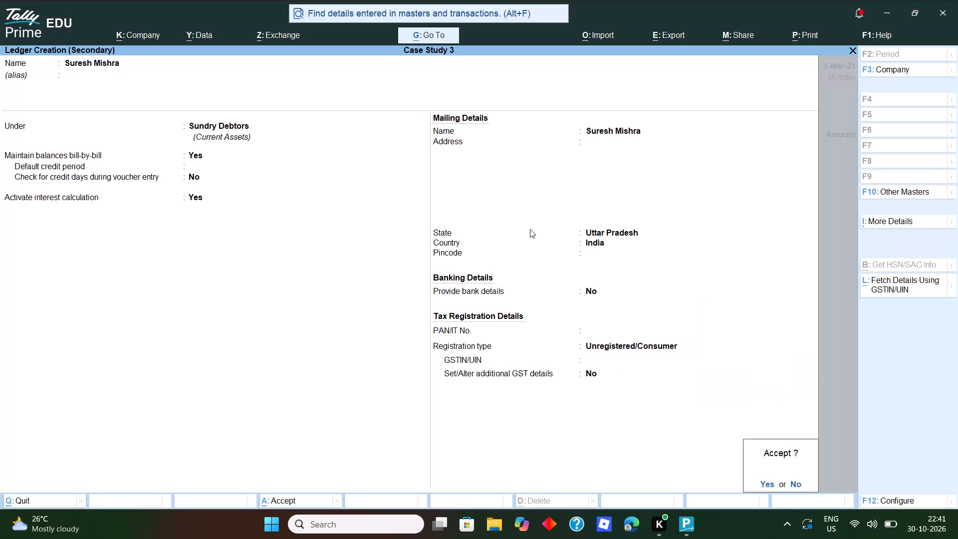
{"action": "key", "text": "y"}
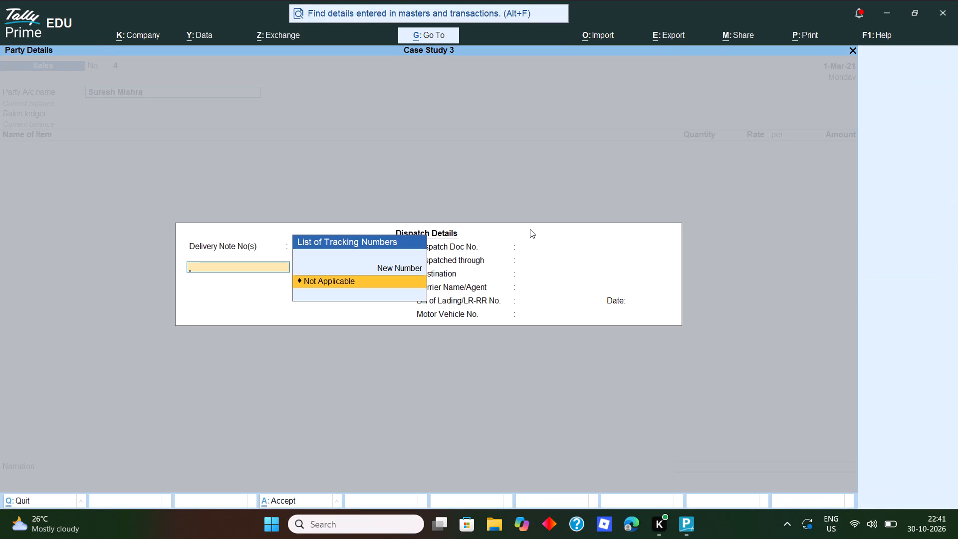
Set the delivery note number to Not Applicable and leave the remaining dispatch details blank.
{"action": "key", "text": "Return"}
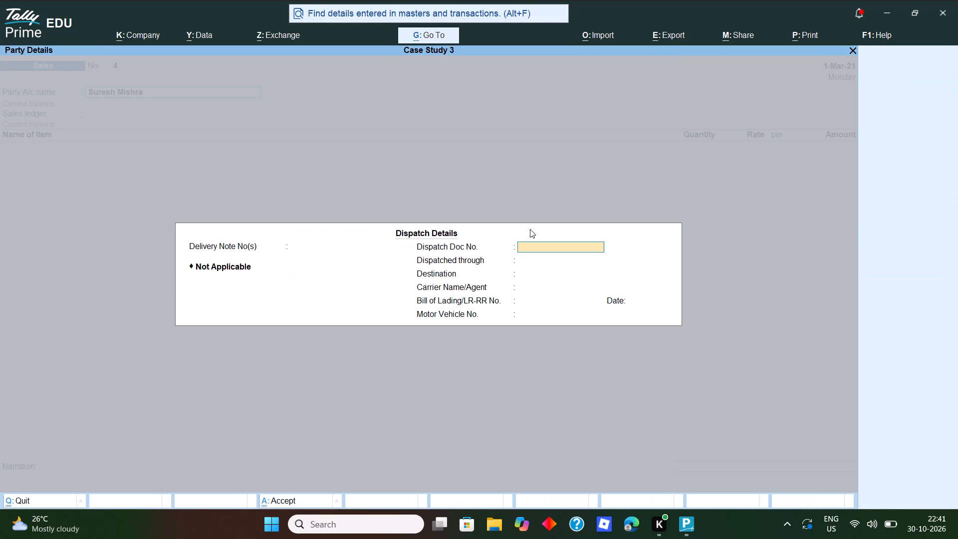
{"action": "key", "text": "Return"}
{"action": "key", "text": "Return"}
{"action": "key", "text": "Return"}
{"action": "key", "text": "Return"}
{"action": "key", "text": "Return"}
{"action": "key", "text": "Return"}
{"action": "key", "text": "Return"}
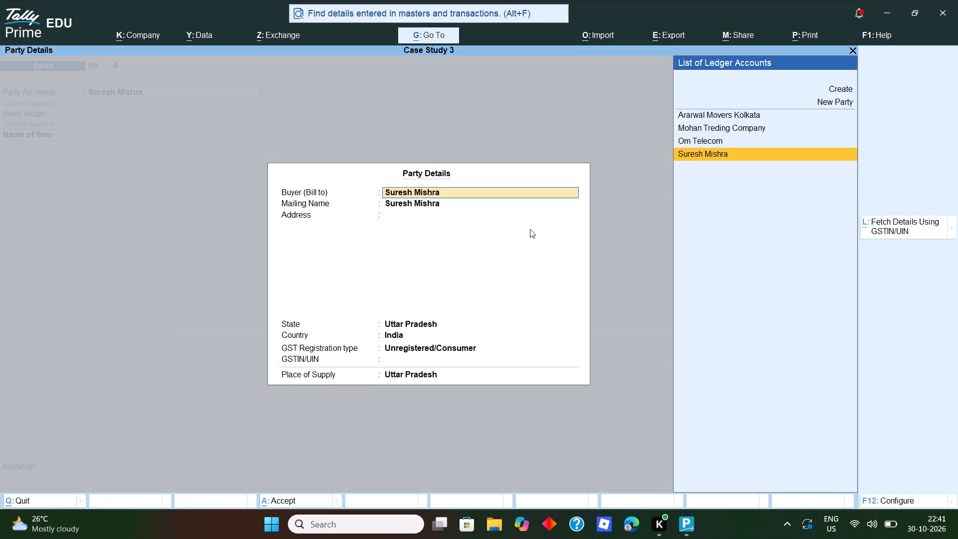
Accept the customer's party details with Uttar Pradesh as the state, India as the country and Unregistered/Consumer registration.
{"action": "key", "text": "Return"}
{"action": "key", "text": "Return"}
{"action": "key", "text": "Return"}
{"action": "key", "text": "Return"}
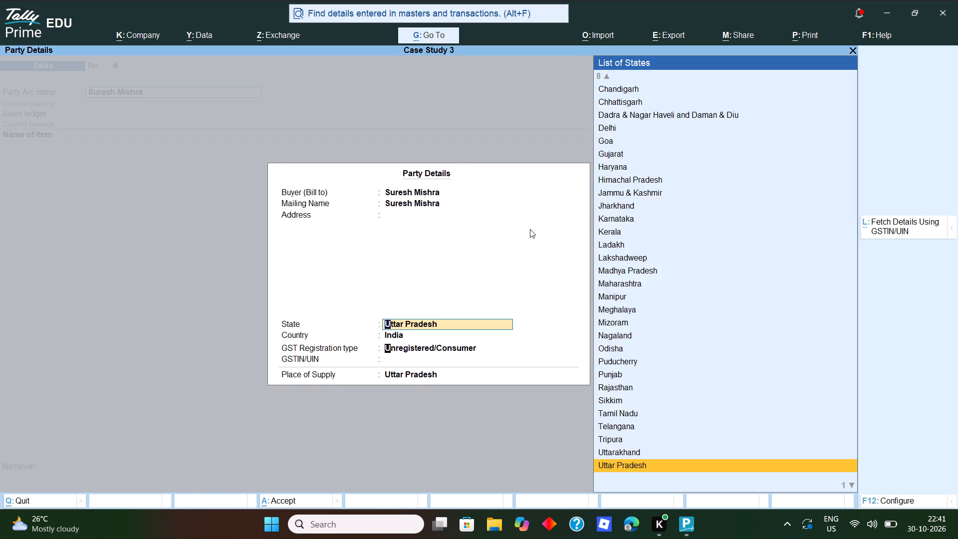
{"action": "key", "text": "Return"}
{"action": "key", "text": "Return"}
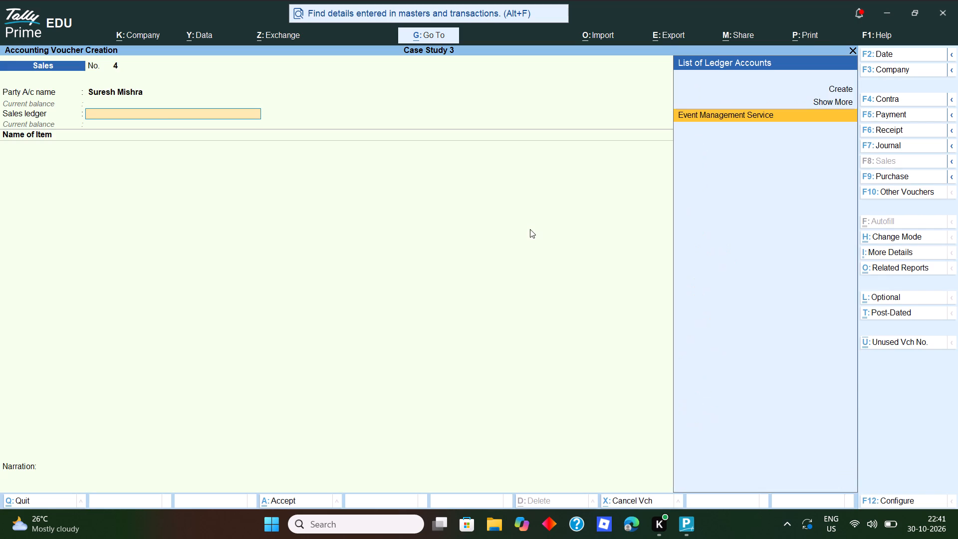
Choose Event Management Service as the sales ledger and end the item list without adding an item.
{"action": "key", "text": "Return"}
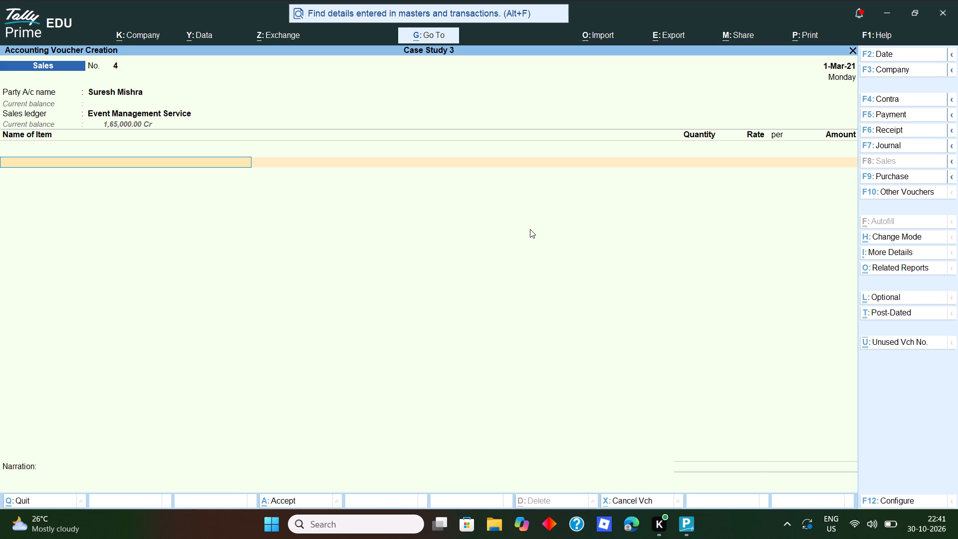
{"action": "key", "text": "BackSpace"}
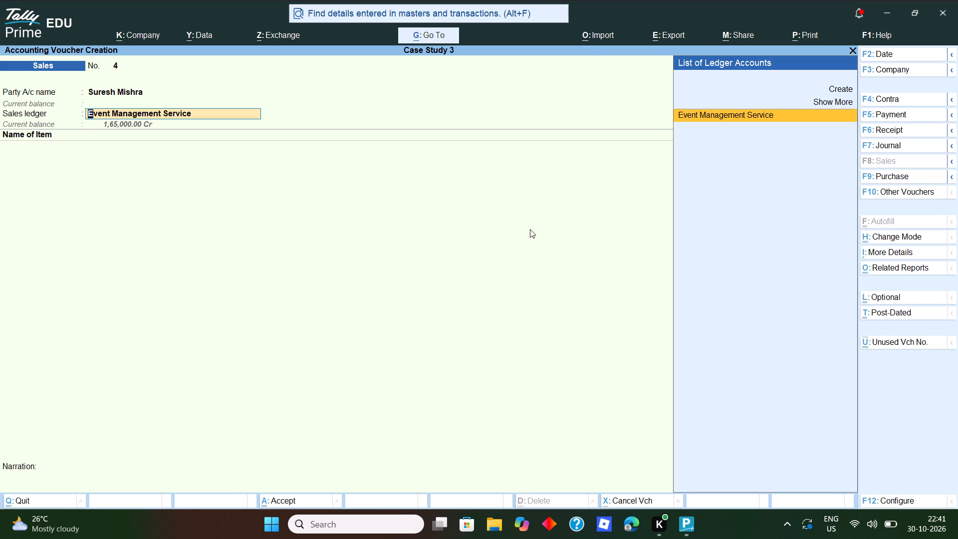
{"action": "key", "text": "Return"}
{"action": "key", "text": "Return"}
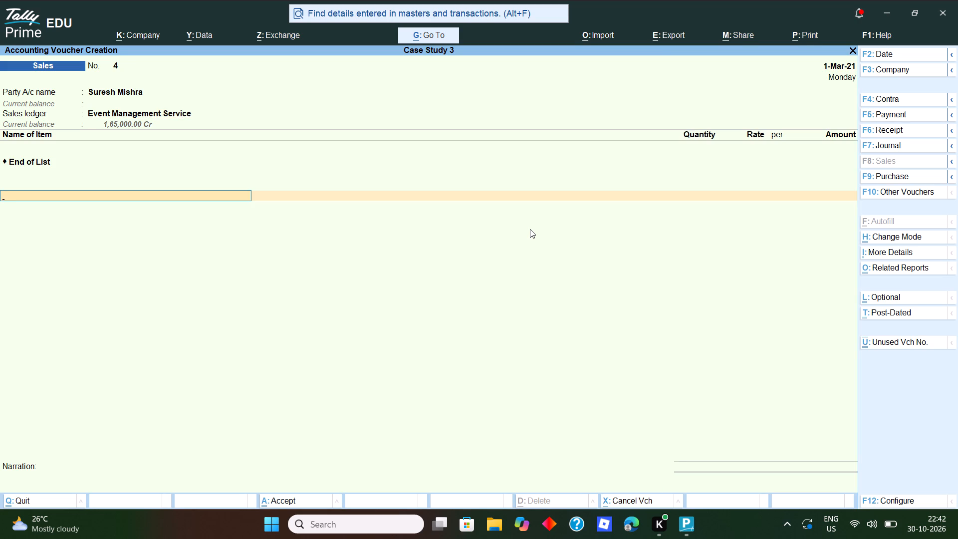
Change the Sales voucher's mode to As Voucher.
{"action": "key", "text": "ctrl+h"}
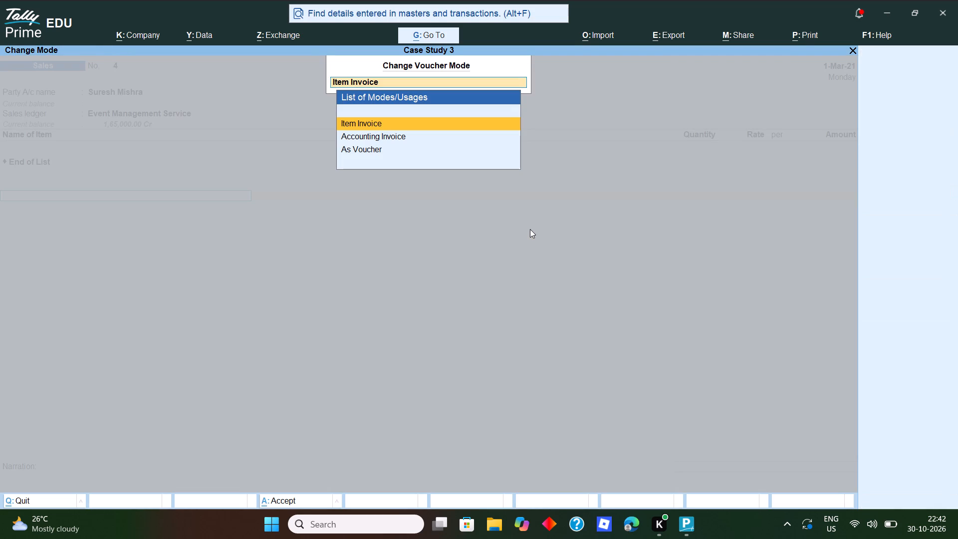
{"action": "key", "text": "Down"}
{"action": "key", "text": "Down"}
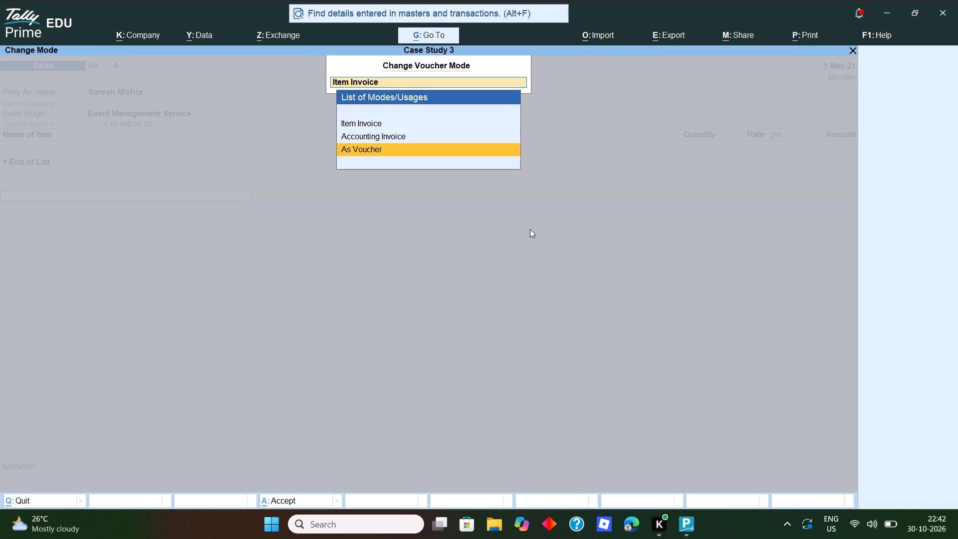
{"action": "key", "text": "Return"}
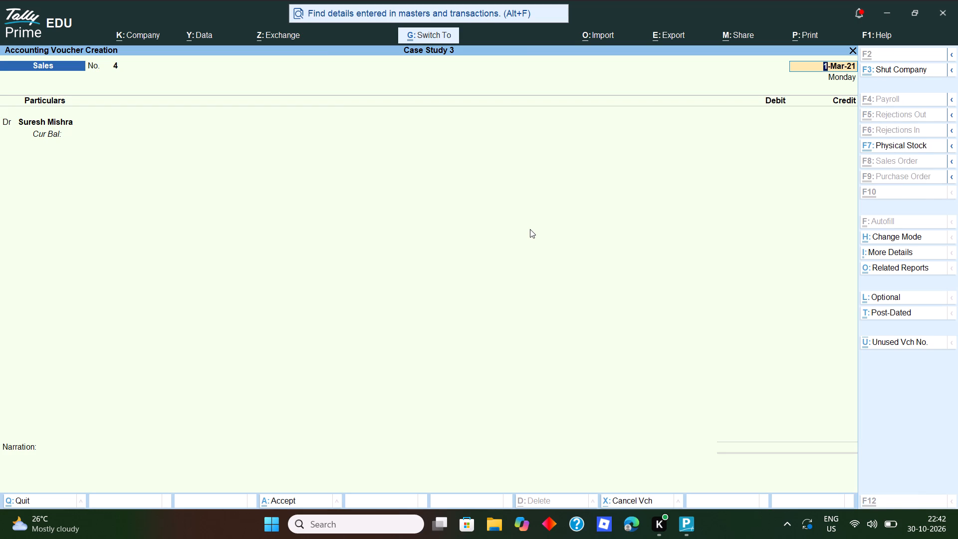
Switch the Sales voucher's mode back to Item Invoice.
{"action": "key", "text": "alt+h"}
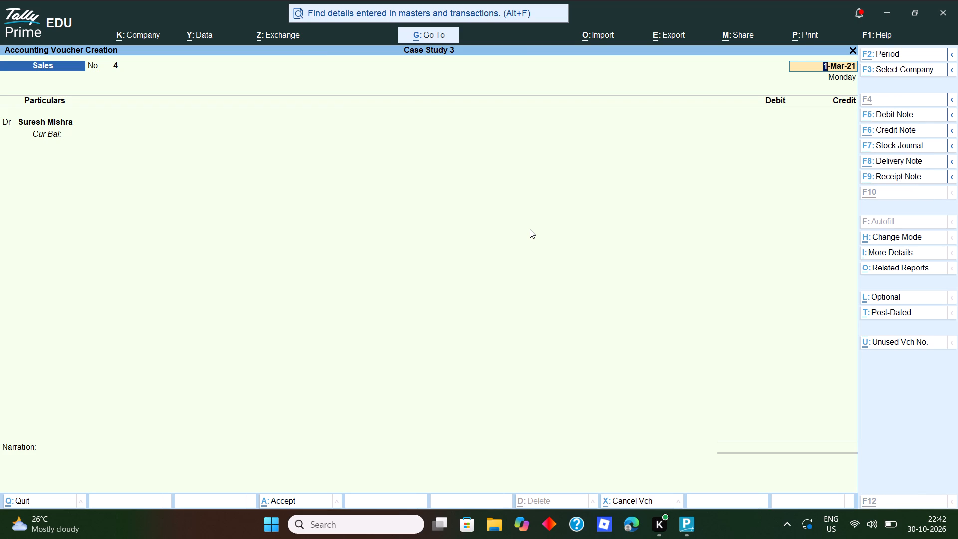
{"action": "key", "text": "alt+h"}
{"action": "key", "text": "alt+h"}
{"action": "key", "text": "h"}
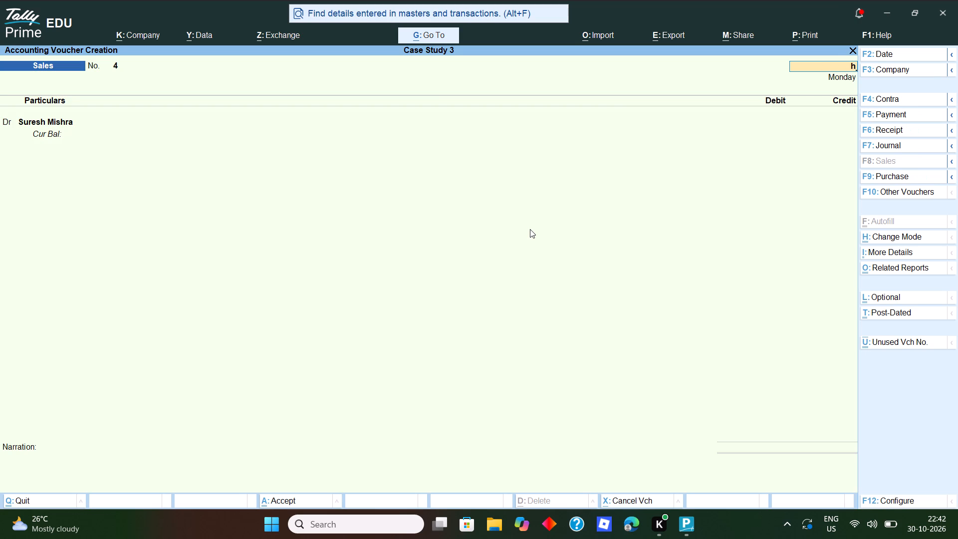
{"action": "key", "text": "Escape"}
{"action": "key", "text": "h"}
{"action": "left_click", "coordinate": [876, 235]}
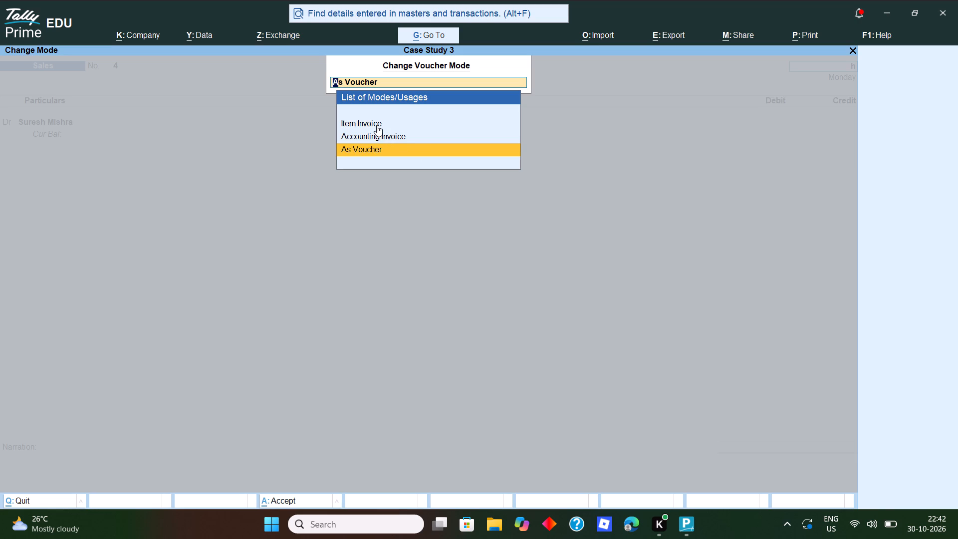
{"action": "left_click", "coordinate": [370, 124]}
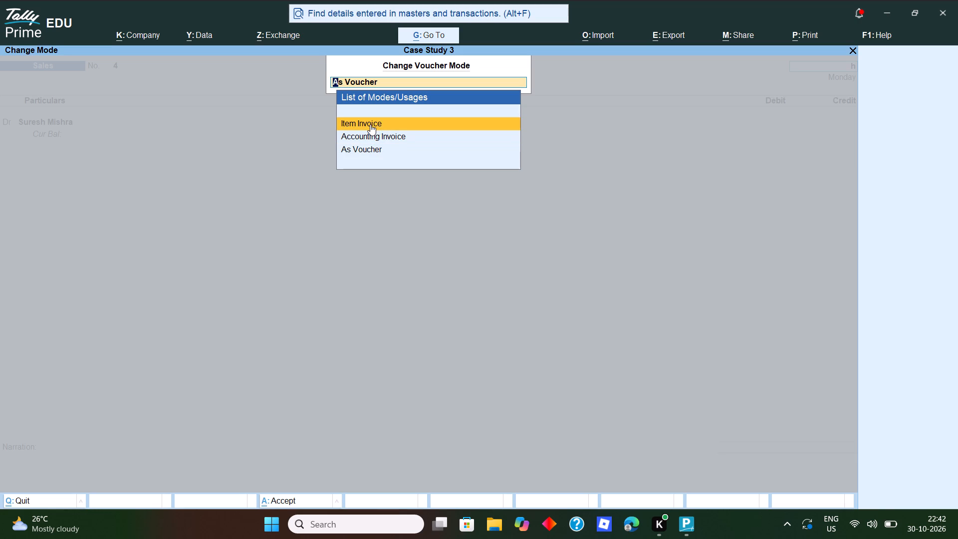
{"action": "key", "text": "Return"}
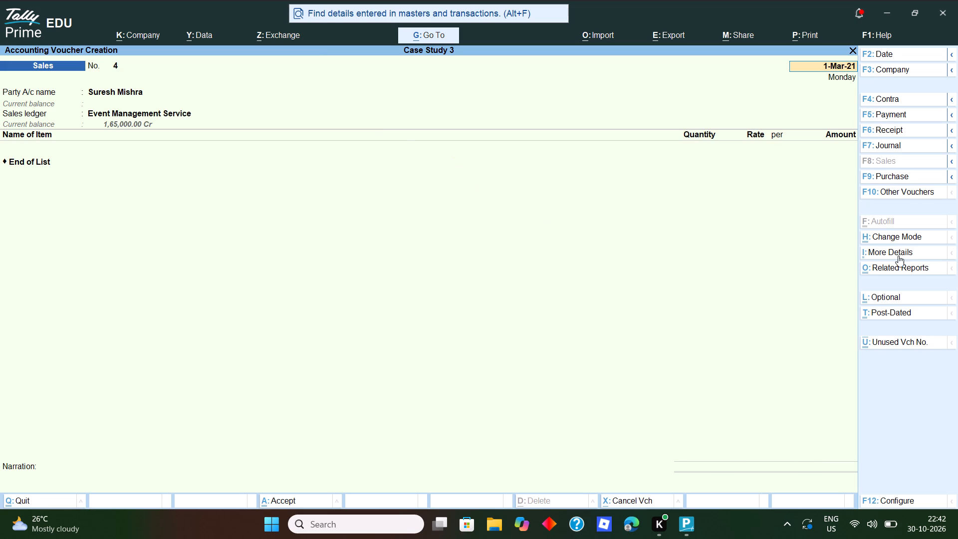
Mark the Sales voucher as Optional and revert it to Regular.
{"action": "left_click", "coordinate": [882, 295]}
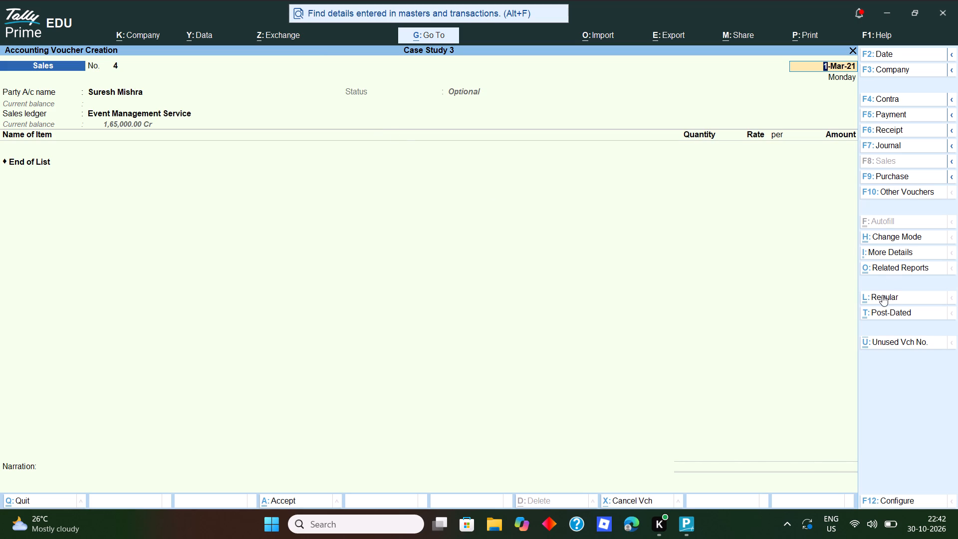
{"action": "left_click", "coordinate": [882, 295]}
Quit the unfinished Sales voucher without saving and open a blank one.
{"action": "key", "text": "Escape"}
{"action": "key", "text": "Escape"}
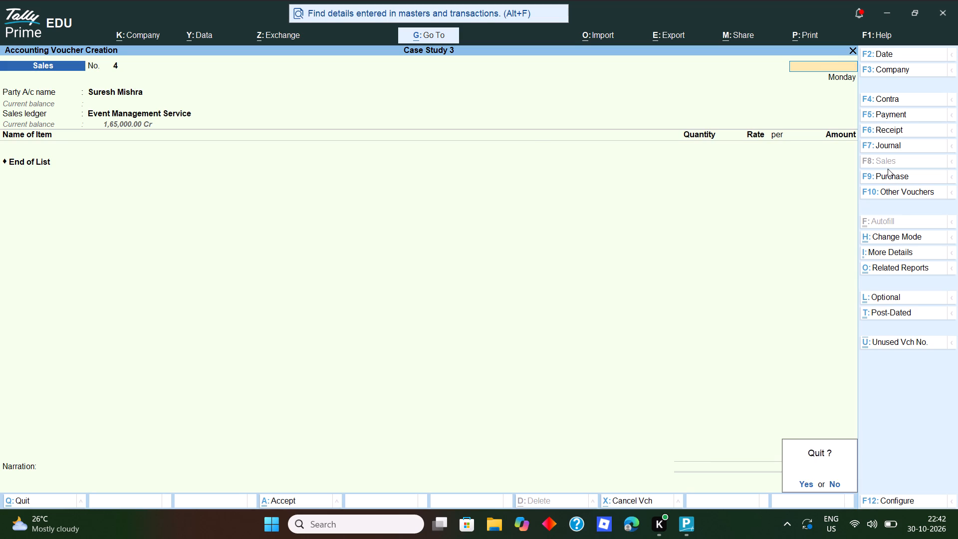
{"action": "key", "text": "Escape"}
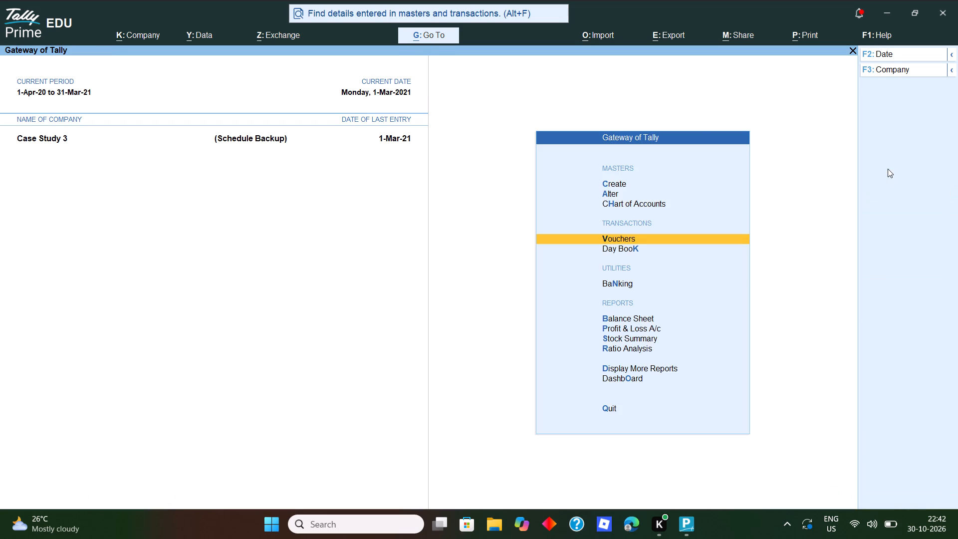
{"action": "key", "text": "v"}
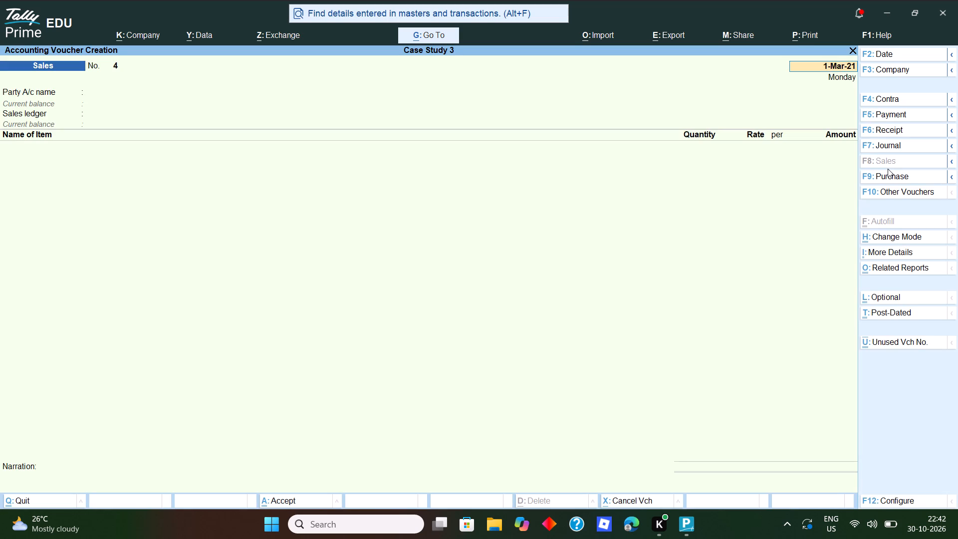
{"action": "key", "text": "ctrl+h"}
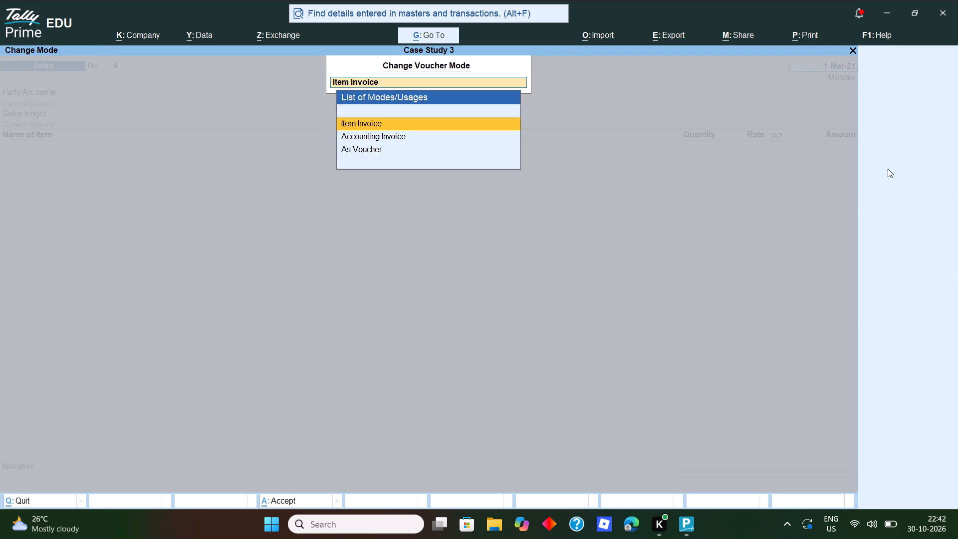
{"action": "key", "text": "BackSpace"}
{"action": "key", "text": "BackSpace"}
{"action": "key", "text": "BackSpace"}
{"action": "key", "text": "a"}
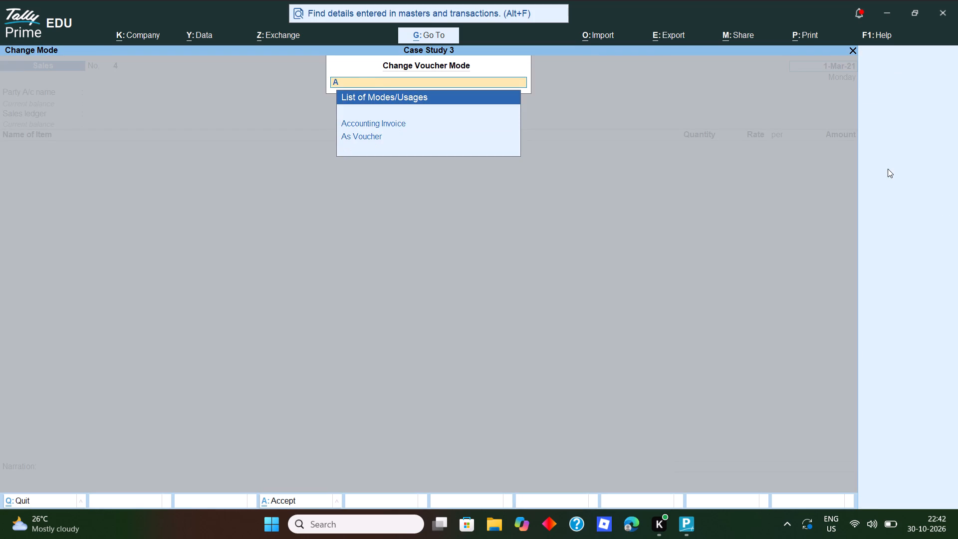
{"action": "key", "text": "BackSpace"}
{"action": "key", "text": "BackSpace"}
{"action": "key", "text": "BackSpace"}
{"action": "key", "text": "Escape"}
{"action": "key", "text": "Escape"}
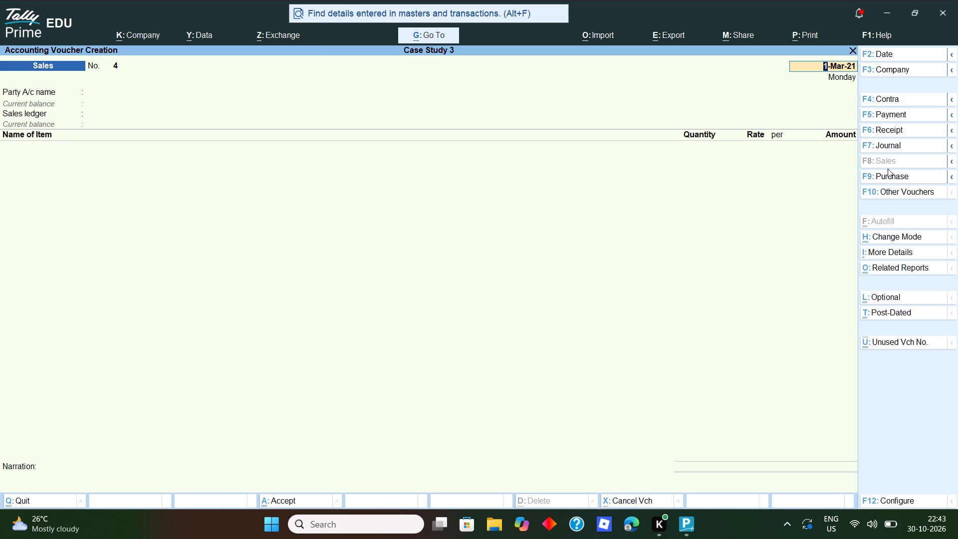
Examine the additional details available for the Sales voucher, including the extended list of General, GST and e-Way Bill options.
{"action": "key", "text": "ctrl+i"}
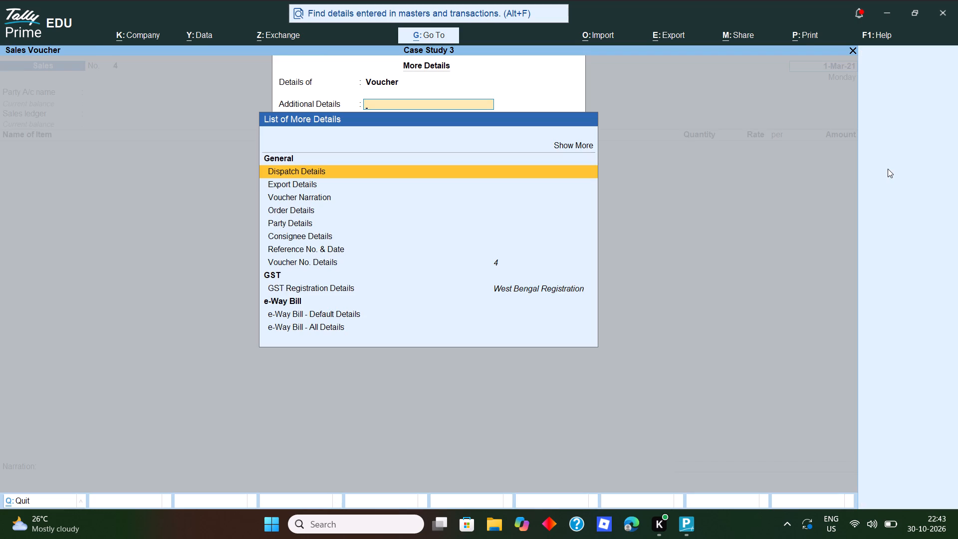
{"action": "key", "text": "Down"}
{"action": "key", "text": "Down"}
{"action": "key", "text": "Down"}
{"action": "key", "text": "Down"}
{"action": "key", "text": "Down"}
{"action": "key", "text": "Down"}
{"action": "key", "text": "Down"}
{"action": "key", "text": "Down"}
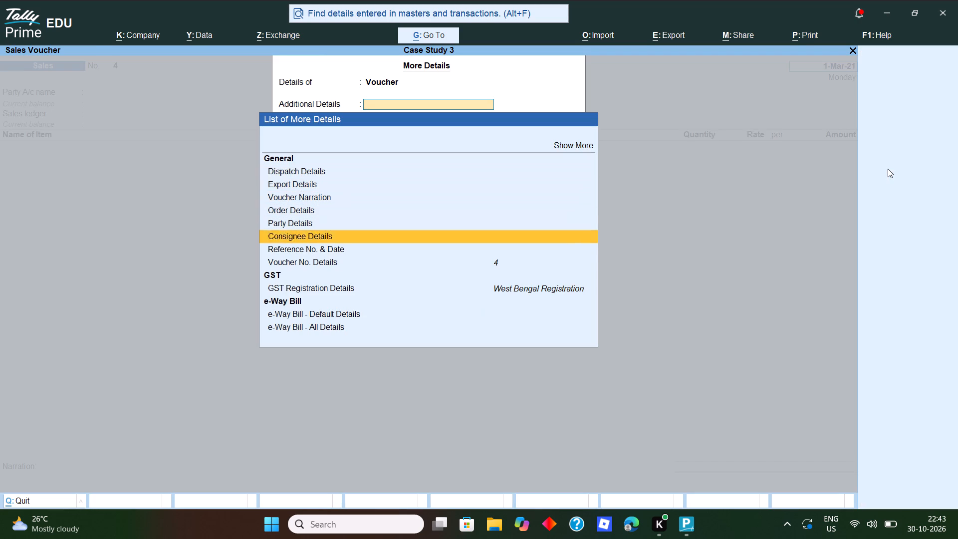
{"action": "key", "text": "Up"}
{"action": "key", "text": "Up"}
{"action": "key", "text": "Up"}
{"action": "key", "text": "Up"}
{"action": "key", "text": "Up"}
{"action": "key", "text": "Up"}
{"action": "key", "text": "Up"}
{"action": "key", "text": "Up"}
{"action": "key", "text": "Up"}
{"action": "key", "text": "Up"}
{"action": "key", "text": "Return"}
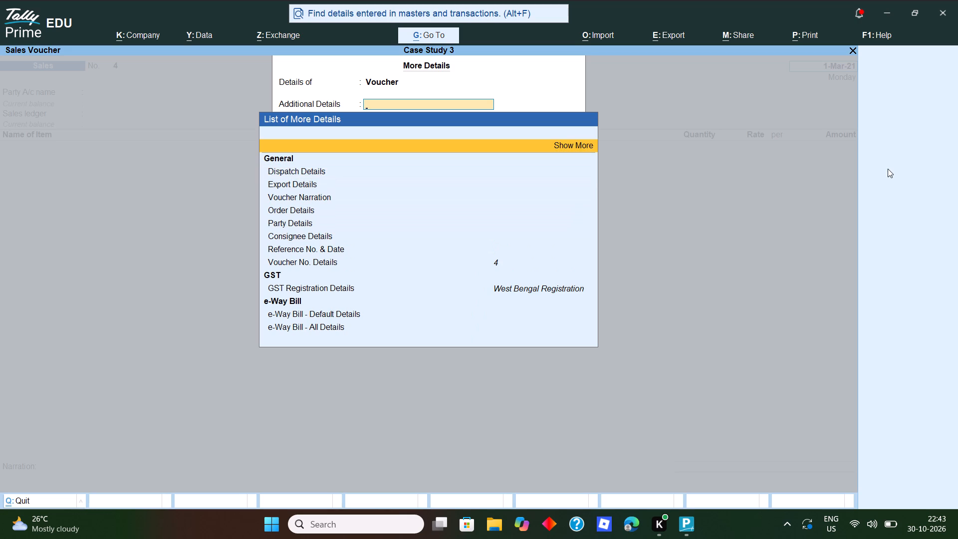
{"action": "key", "text": "Down"}
{"action": "key", "text": "Down"}
{"action": "key", "text": "Down"}
{"action": "key", "text": "Down"}
{"action": "key", "text": "Down"}
{"action": "key", "text": "Down"}
{"action": "key", "text": "Down"}
{"action": "key", "text": "Down"}
{"action": "key", "text": "Down"}
{"action": "key", "text": "Down"}
{"action": "key", "text": "Down"}
{"action": "key", "text": "Down"}
{"action": "key", "text": "Down"}
{"action": "key", "text": "Down"}
{"action": "key", "text": "Down"}
{"action": "key", "text": "Down"}
{"action": "key", "text": "Down"}
{"action": "key", "text": "Down"}
{"action": "key", "text": "Down"}
{"action": "key", "text": "Down"}
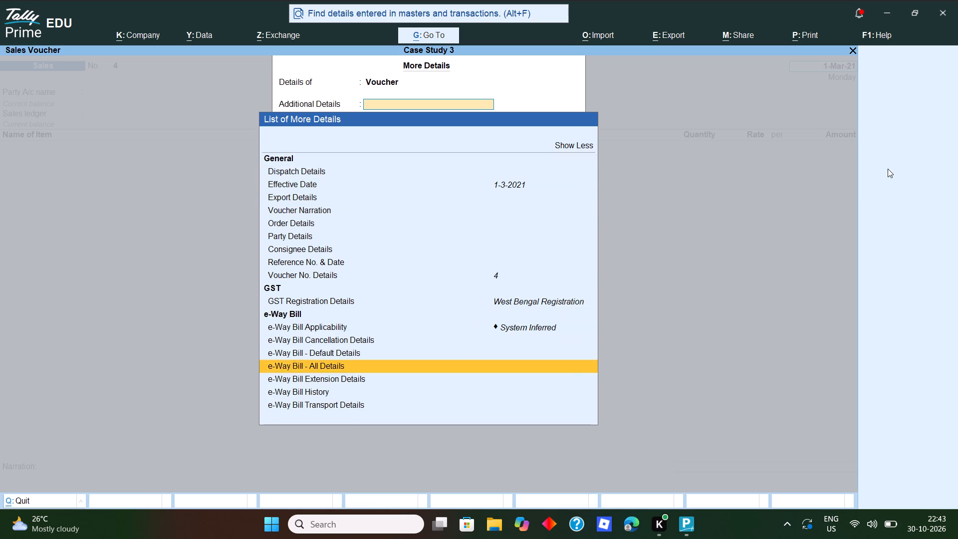
{"action": "key", "text": "Escape"}
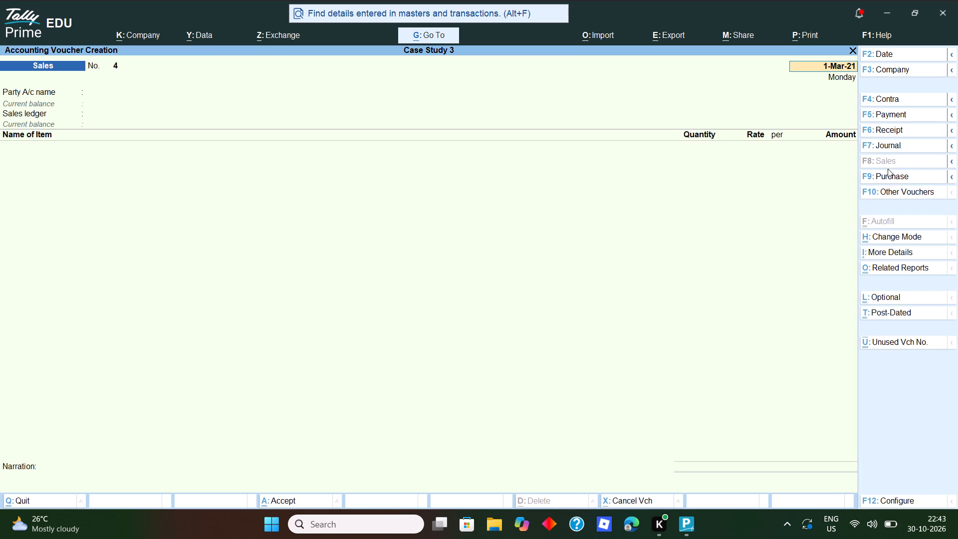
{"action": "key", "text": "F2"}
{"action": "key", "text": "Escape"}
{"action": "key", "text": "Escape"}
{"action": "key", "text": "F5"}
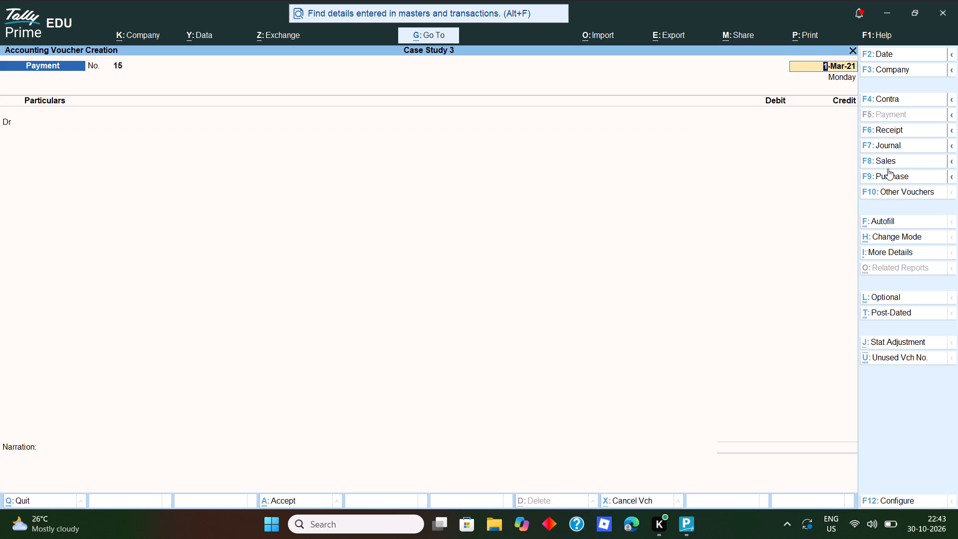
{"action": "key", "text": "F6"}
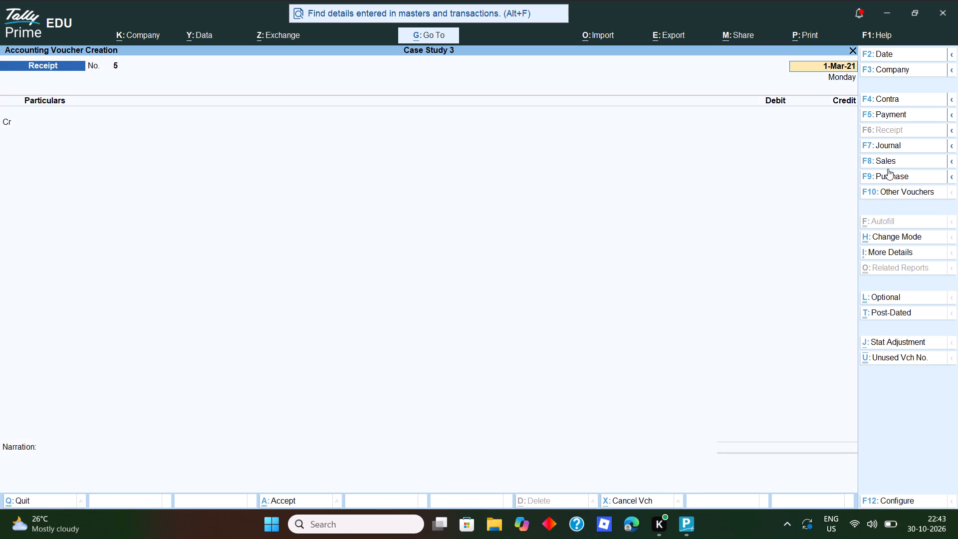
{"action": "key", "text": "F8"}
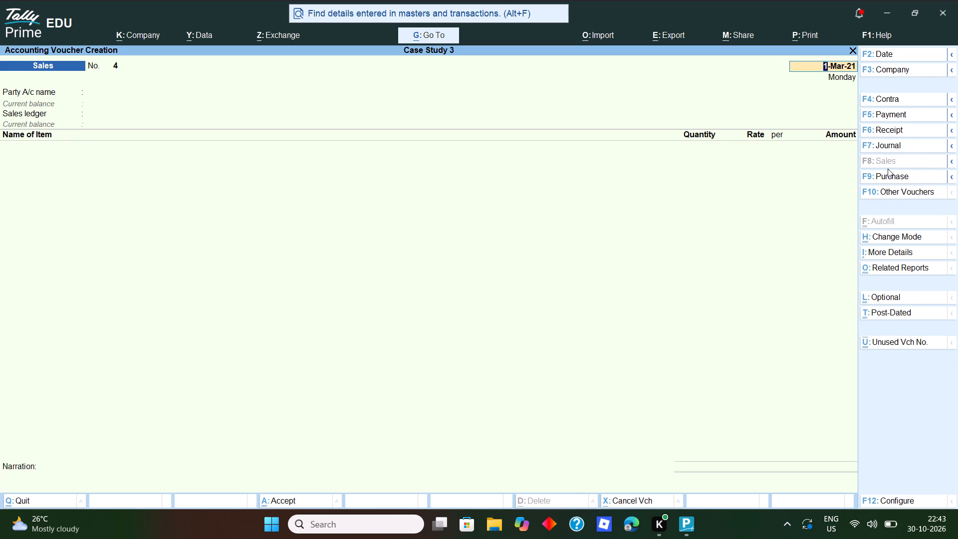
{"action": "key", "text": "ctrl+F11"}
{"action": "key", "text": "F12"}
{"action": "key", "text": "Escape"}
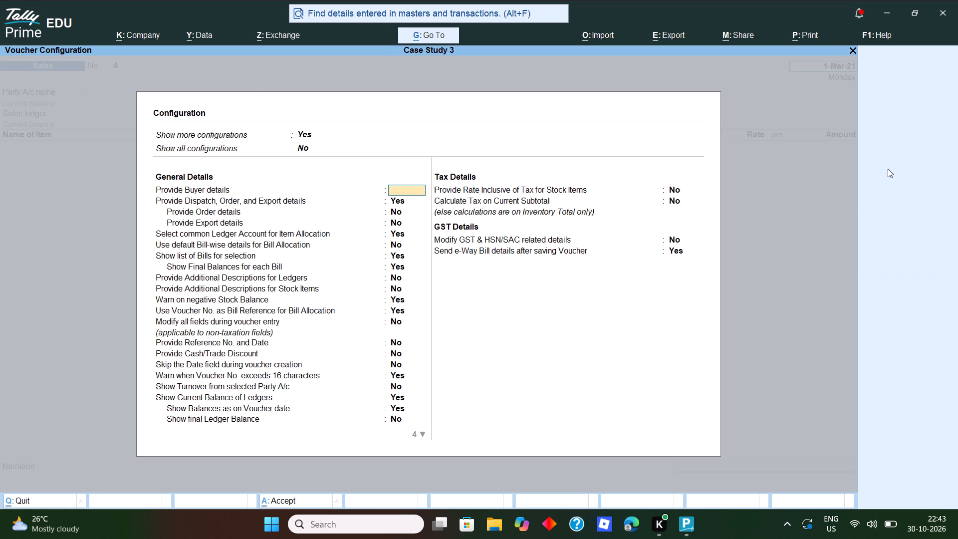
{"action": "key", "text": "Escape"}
Turn off Maintain Inventory in Case Study 3's company features and save the change.
{"action": "key", "text": "F11"}
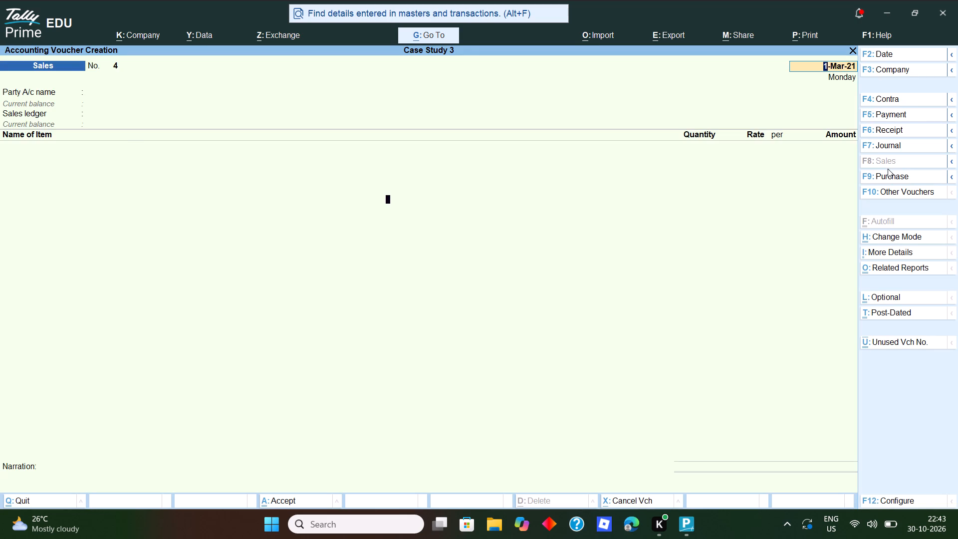
{"action": "key", "text": "Down"}
{"action": "key", "text": "Down"}
{"action": "key", "text": "Down"}
{"action": "key", "text": "Down"}
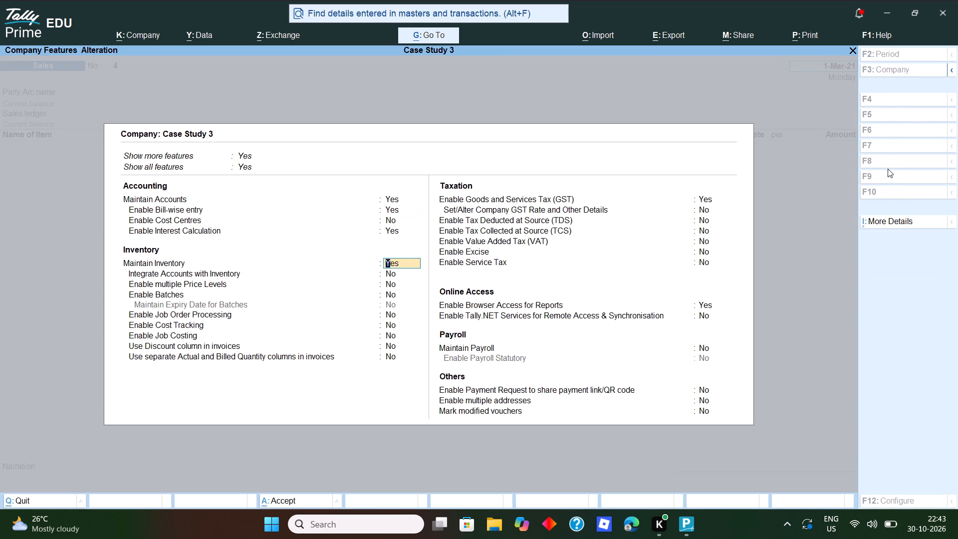
{"action": "key", "text": "n"}
{"action": "key", "text": "Down"}
{"action": "key", "text": "ctrl+a"}
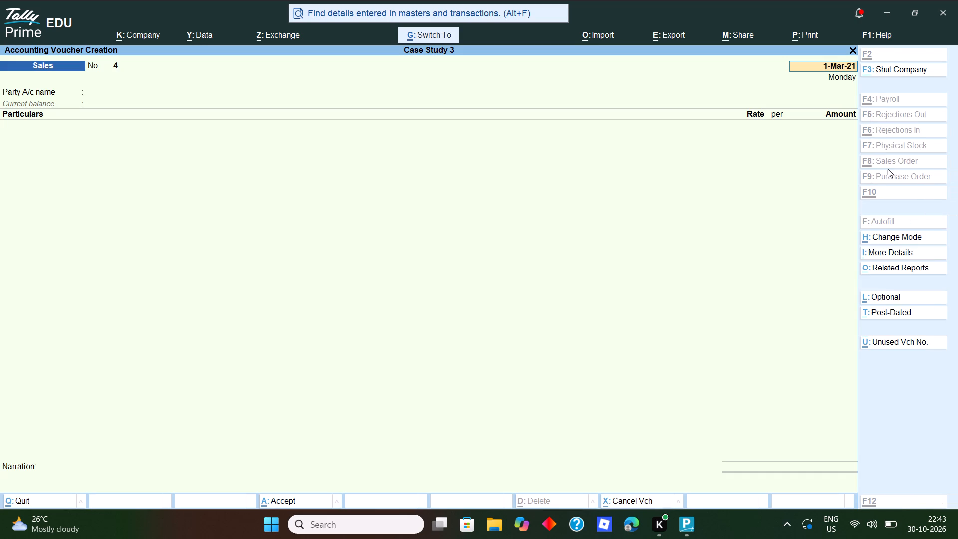
Keep the Sales voucher date at 1-Mar-21 and select the unregistered Uttar Pradesh customer as the party account.
{"action": "key", "text": "Return"}
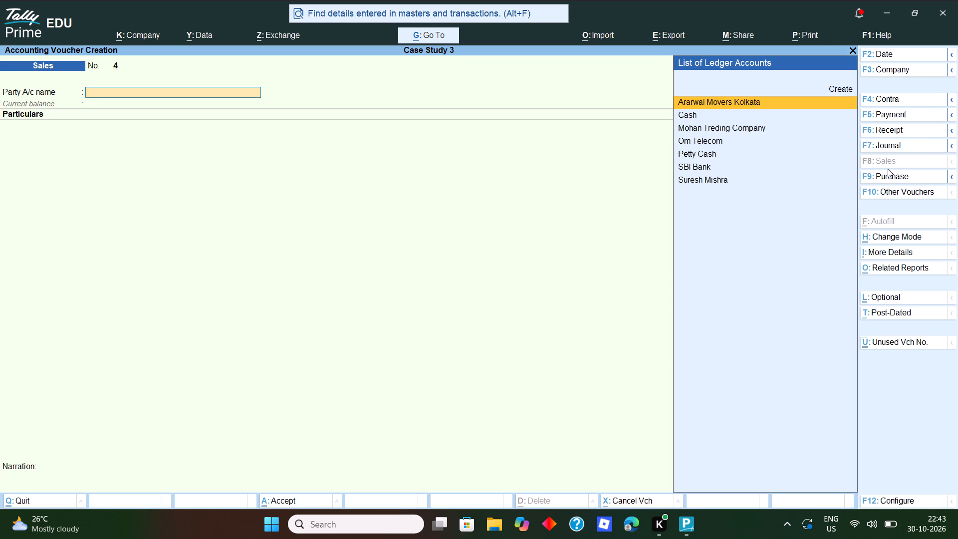
{"action": "key", "text": "Down"}
{"action": "key", "text": "Down"}
{"action": "key", "text": "Down"}
{"action": "key", "text": "Up"}
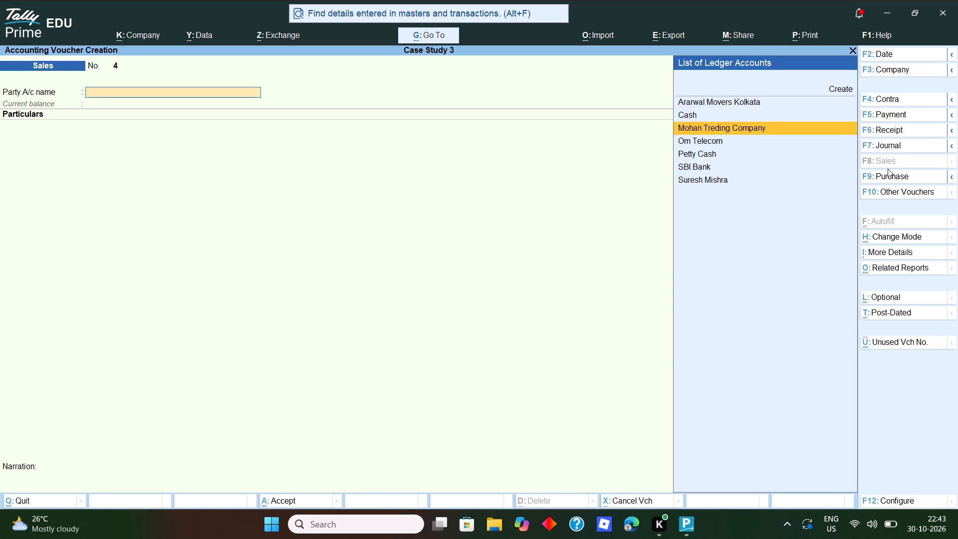
{"action": "key", "text": "Up"}
{"action": "key", "text": "Down"}
{"action": "key", "text": "Down"}
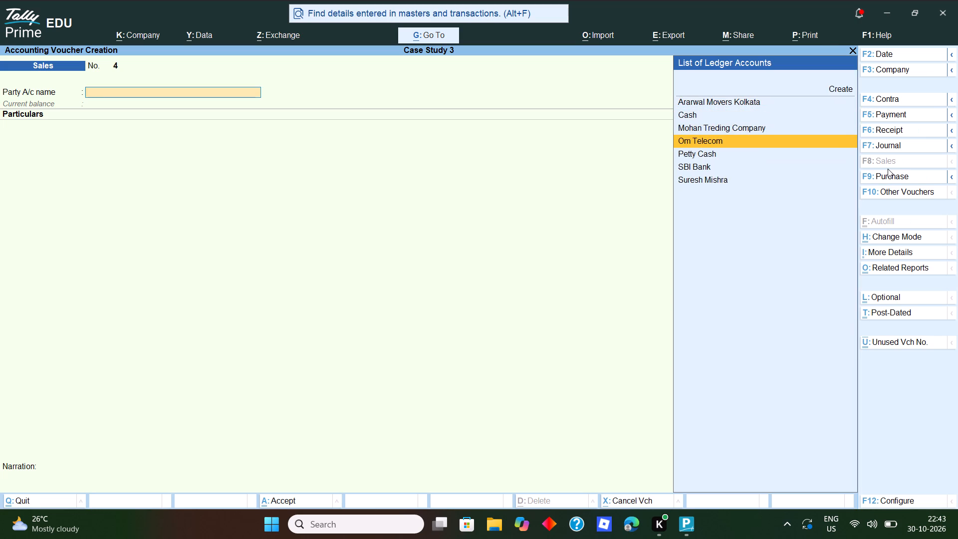
{"action": "key", "text": "Down"}
{"action": "key", "text": "Down"}
{"action": "key", "text": "Down"}
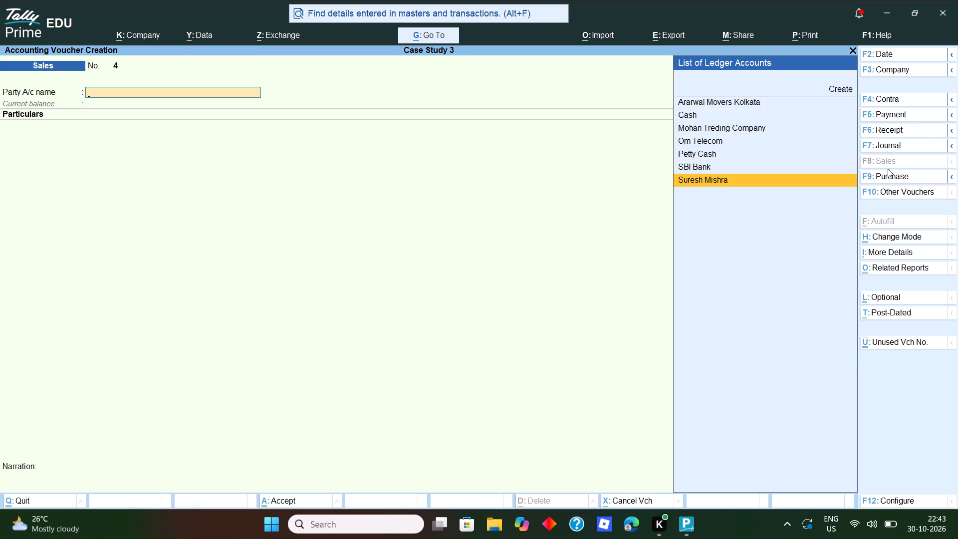
{"action": "key", "text": "Return"}
Leave the dispatch details blank and accept the customer's default party details with Uttar Pradesh as place of supply.
{"action": "key", "text": "Return"}
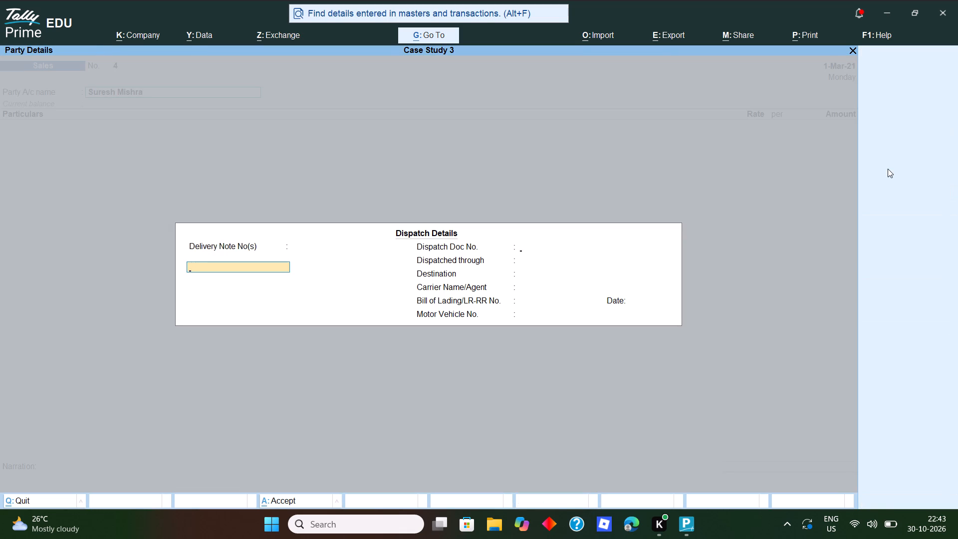
{"action": "key", "text": "Return"}
{"action": "key", "text": "Return"}
{"action": "key", "text": "Return"}
{"action": "key", "text": "Return"}
{"action": "key", "text": "Return"}
{"action": "key", "text": "Return"}
{"action": "key", "text": "Return"}
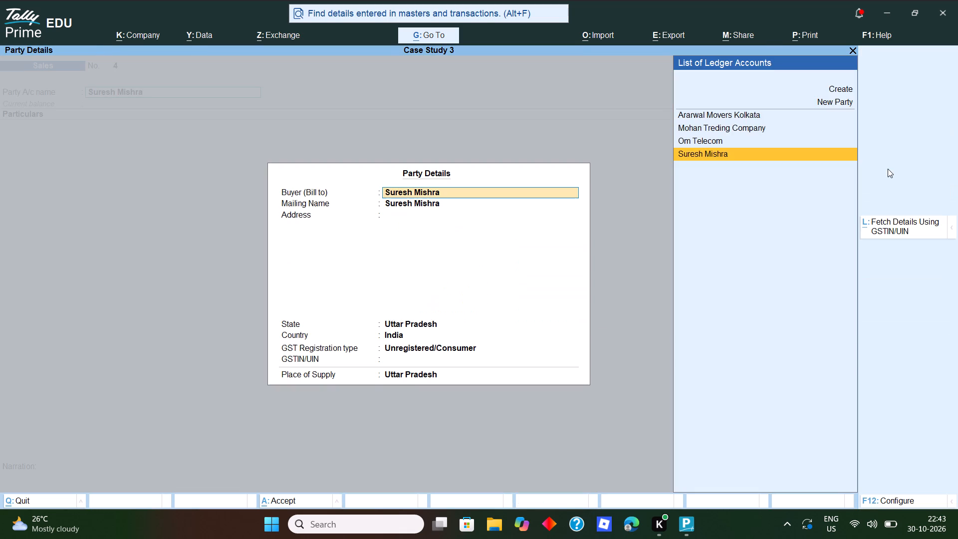
{"action": "key", "text": "Return"}
{"action": "key", "text": "Return"}
{"action": "key", "text": "Return"}
{"action": "key", "text": "Return"}
{"action": "key", "text": "Return"}
{"action": "key", "text": "Return"}
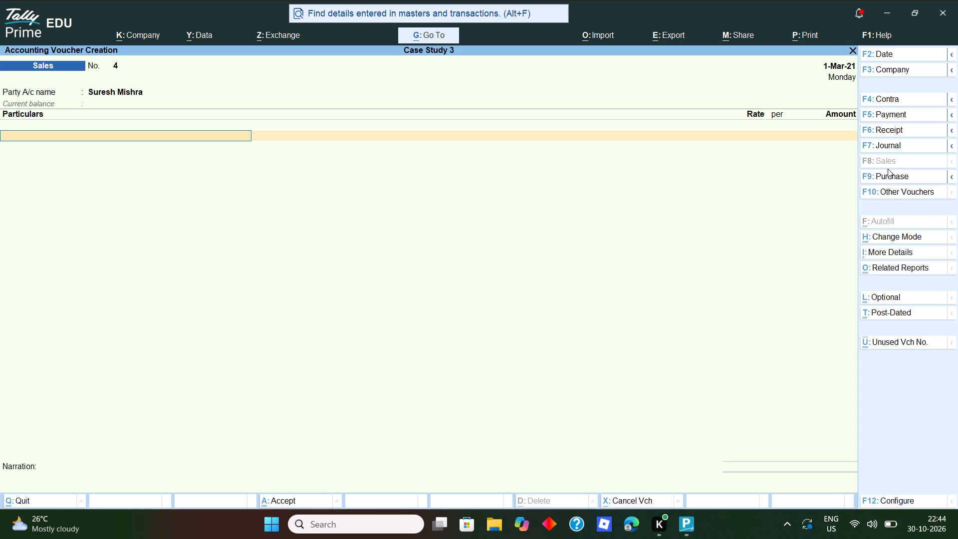
Add the Event Management Service ledger to the Sales voucher with an amount of 45,000.
{"action": "key", "text": "e"}
{"action": "key", "text": "v"}
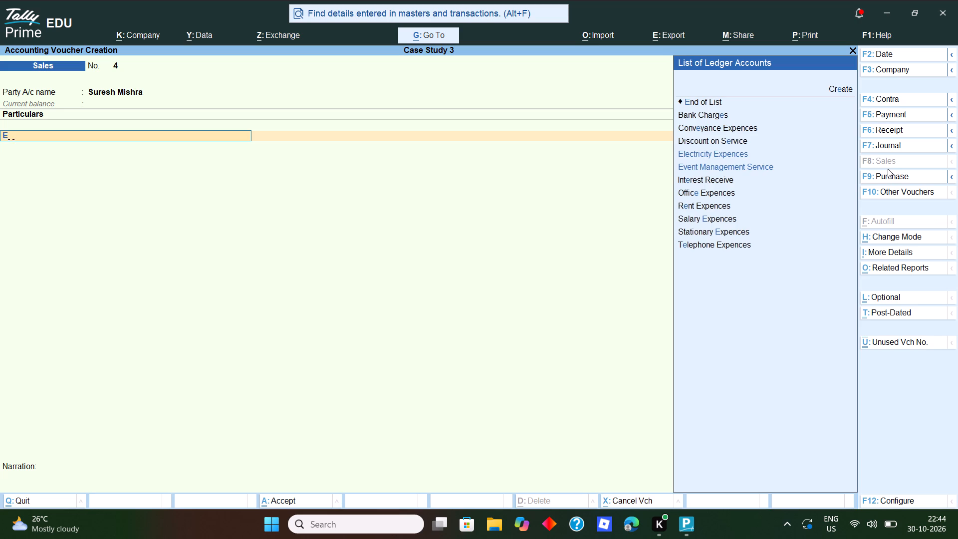
{"action": "key", "text": "Return"}
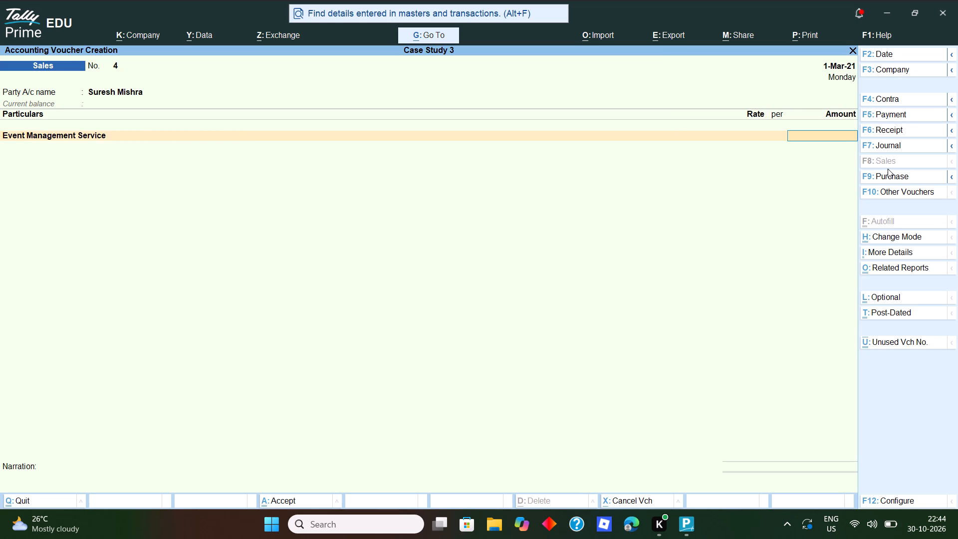
{"action": "type", "text": "45"}
{"action": "type", "text": "000"}
{"action": "key", "text": "Return"}
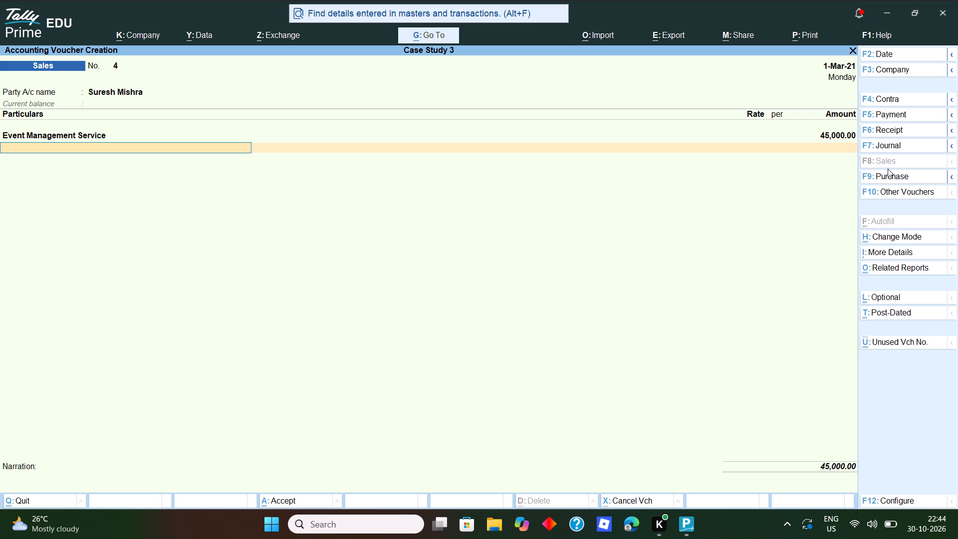
Add the IGST ledger with its calculated amount of 8,100 and end the list of particulars.
{"action": "key", "text": "i"}
{"action": "key", "text": "g"}
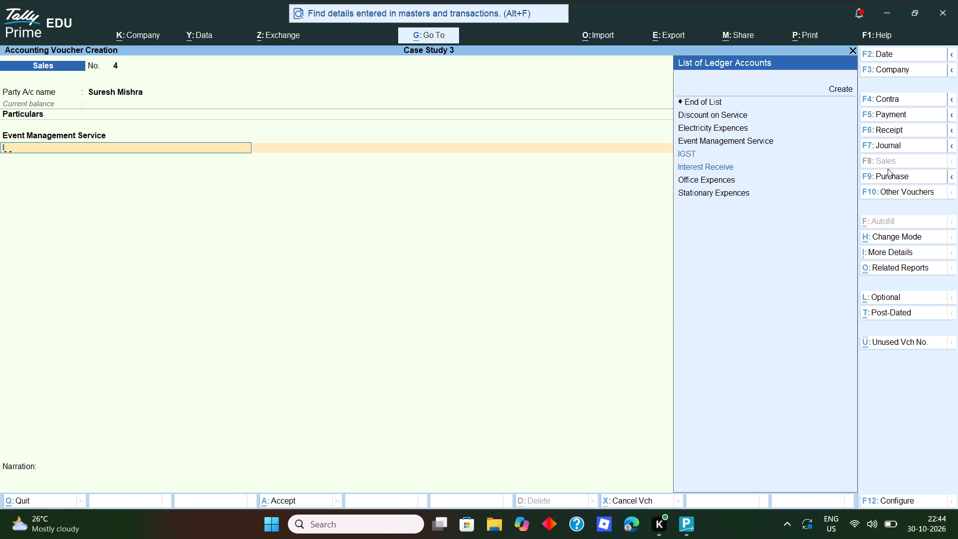
{"action": "key", "text": "Return"}
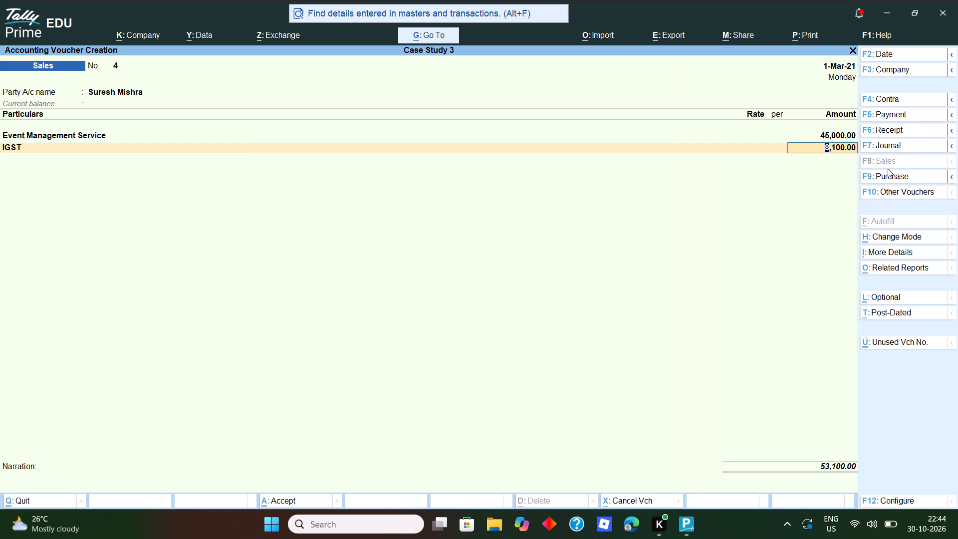
{"action": "key", "text": "Return"}
{"action": "key", "text": "Return"}
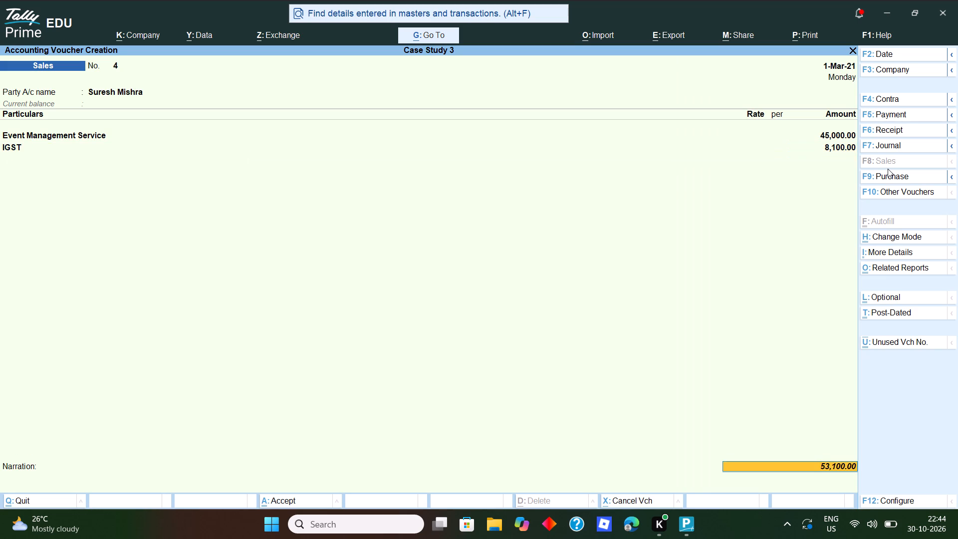
Allocate the invoice's full 53,100 debit to the customer as a New Ref bill.
{"action": "key", "text": "Return"}
{"action": "key", "text": "Return"}
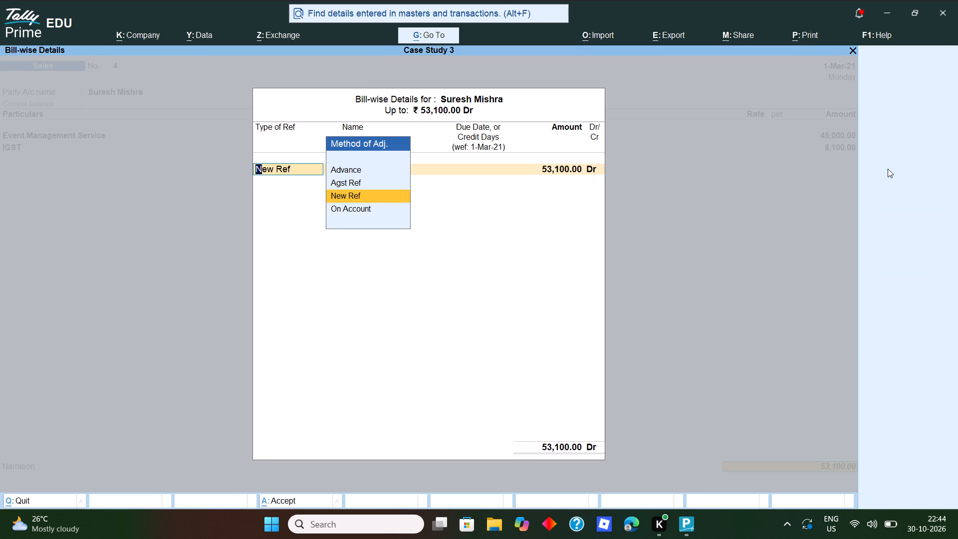
{"action": "key", "text": "Return"}
{"action": "key", "text": "Return"}
{"action": "key", "text": "Return"}
Accept the bill's interest of 18% per Calendar Year on Debit Balances Only, applied Past Due Date by 0 days, and save the Sales voucher.
{"action": "key", "text": "Return"}
{"action": "key", "text": "Return"}
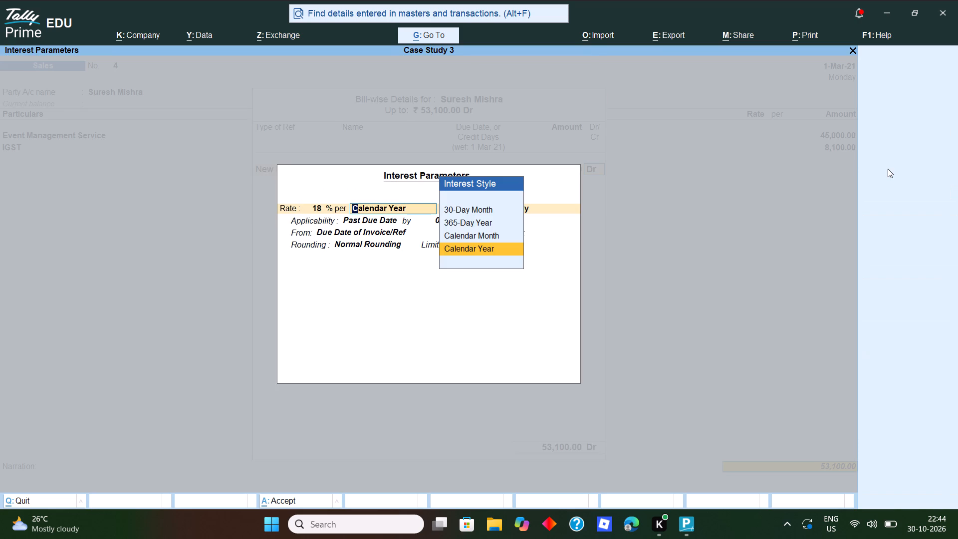
{"action": "key", "text": "Return"}
{"action": "key", "text": "Return"}
{"action": "key", "text": "Return"}
{"action": "key", "text": "Return"}
{"action": "key", "text": "Return"}
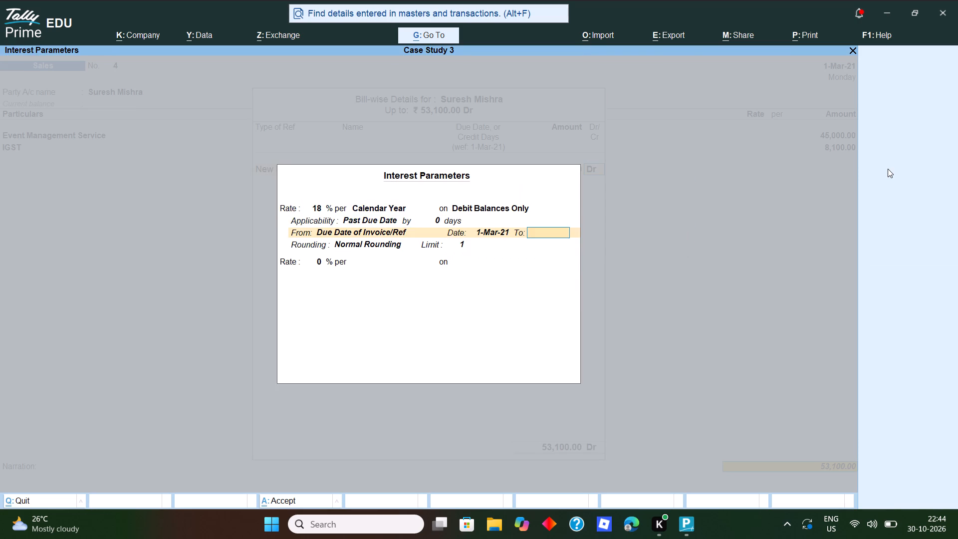
{"action": "key", "text": "Return"}
{"action": "key", "text": "Return"}
{"action": "key", "text": "Return"}
{"action": "key", "text": "Return"}
{"action": "key", "text": "Return"}
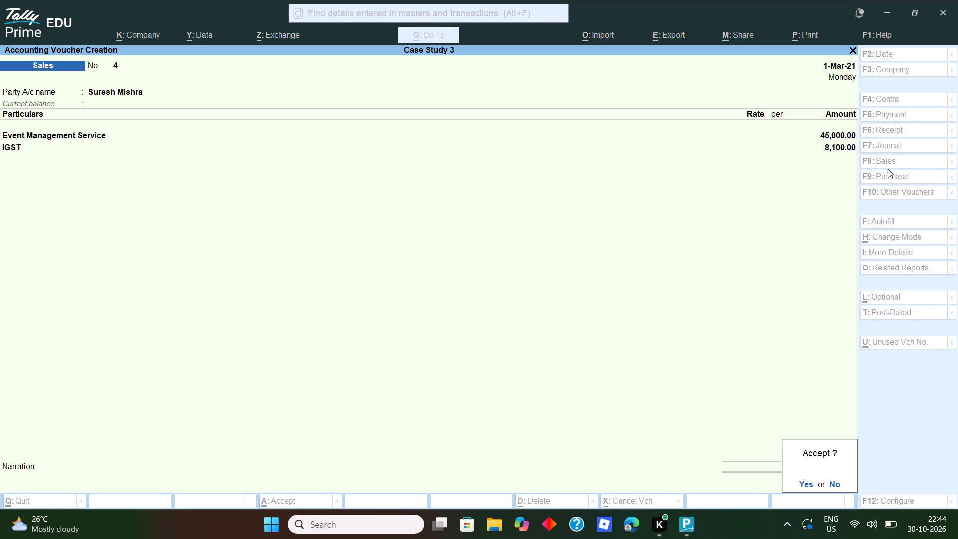
{"action": "key", "text": "y"}
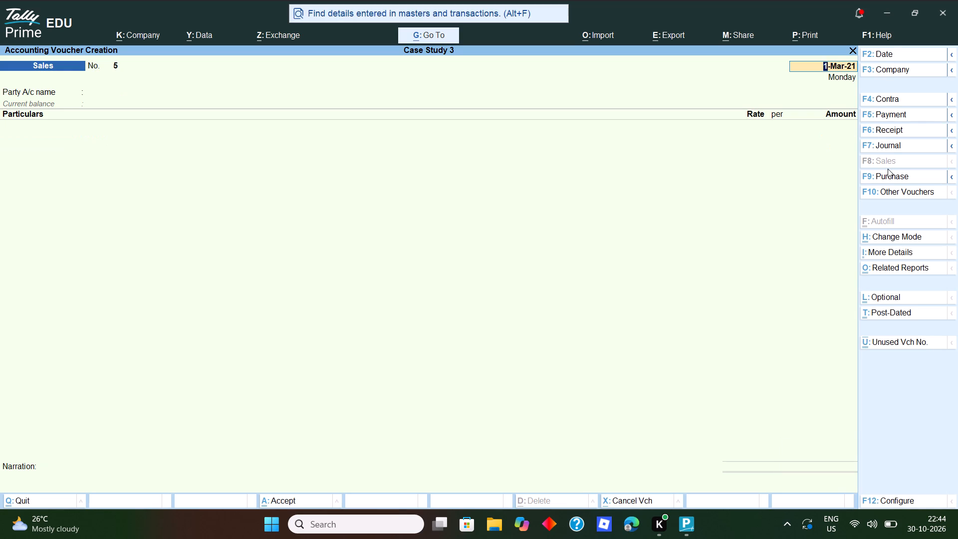
Leave voucher entry and check the Interest Receivable report under the interest calculations.
{"action": "key", "text": "Escape"}
{"action": "key", "text": "Escape"}
{"action": "key", "text": "Escape"}
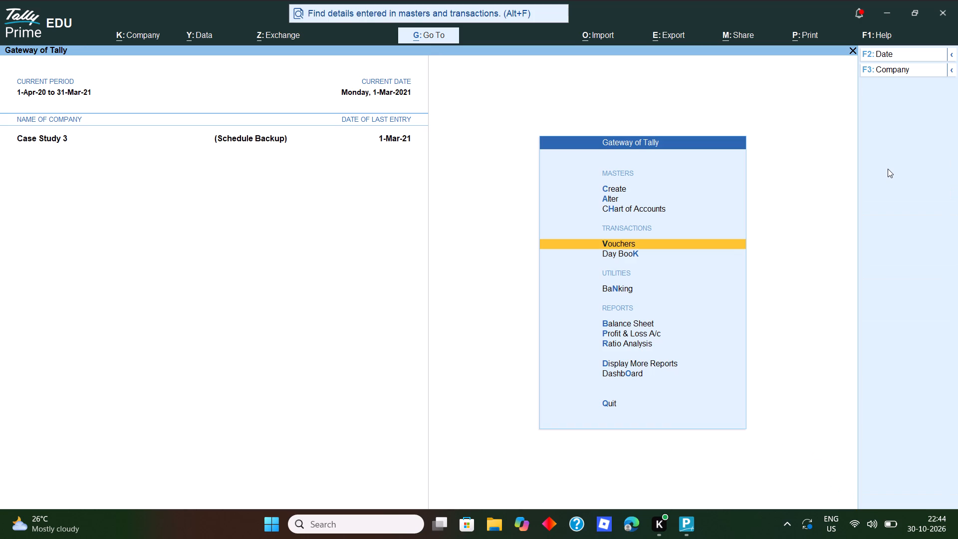
{"action": "key", "text": "d"}
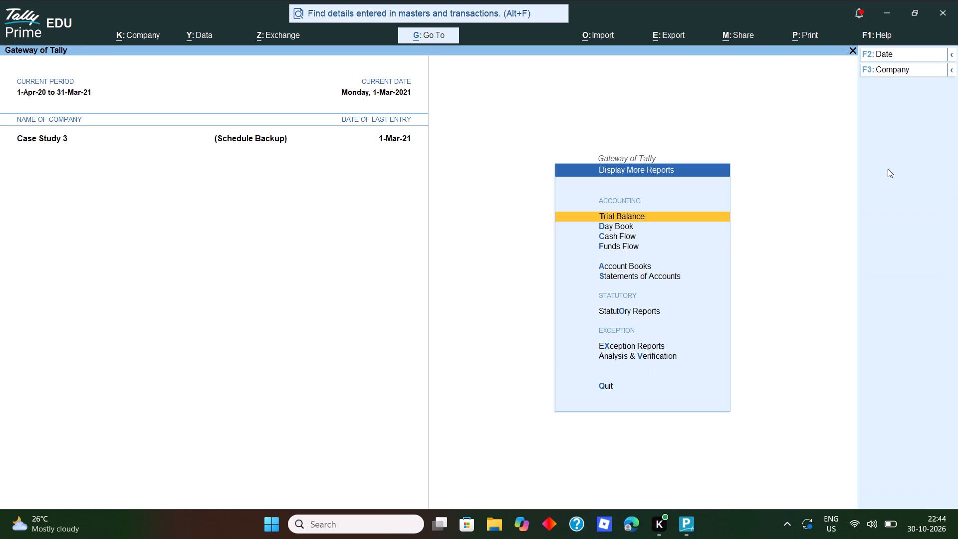
{"action": "key", "text": "s"}
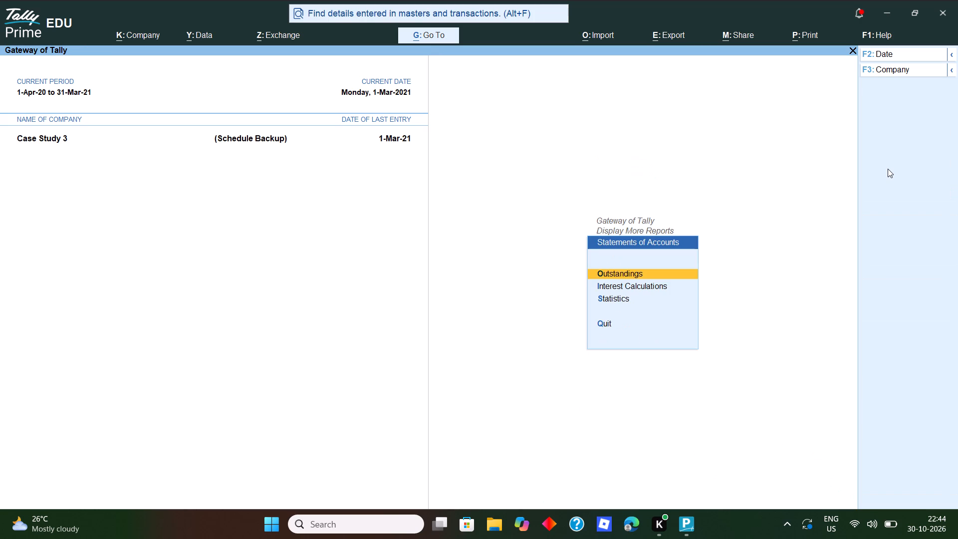
{"action": "key", "text": "i"}
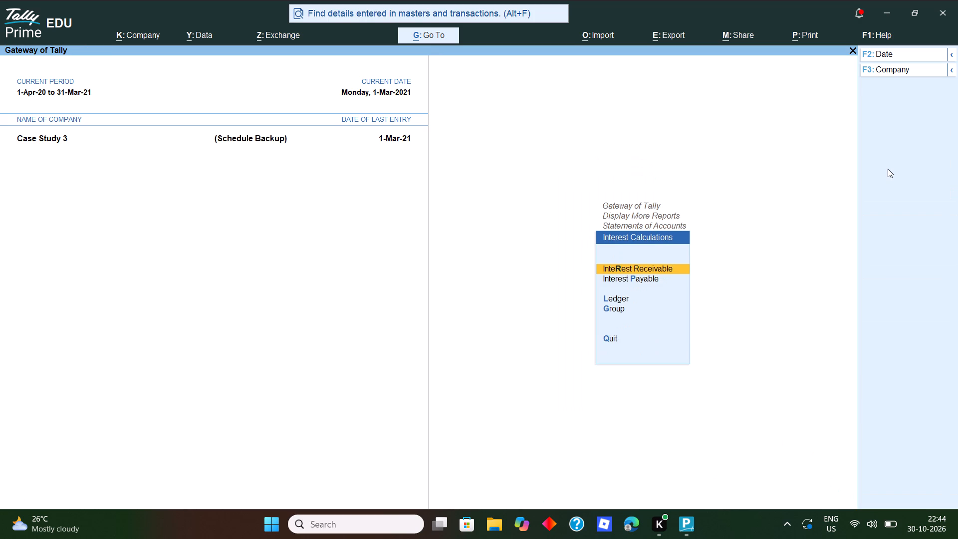
{"action": "key", "text": "i"}
{"action": "key", "text": "r"}
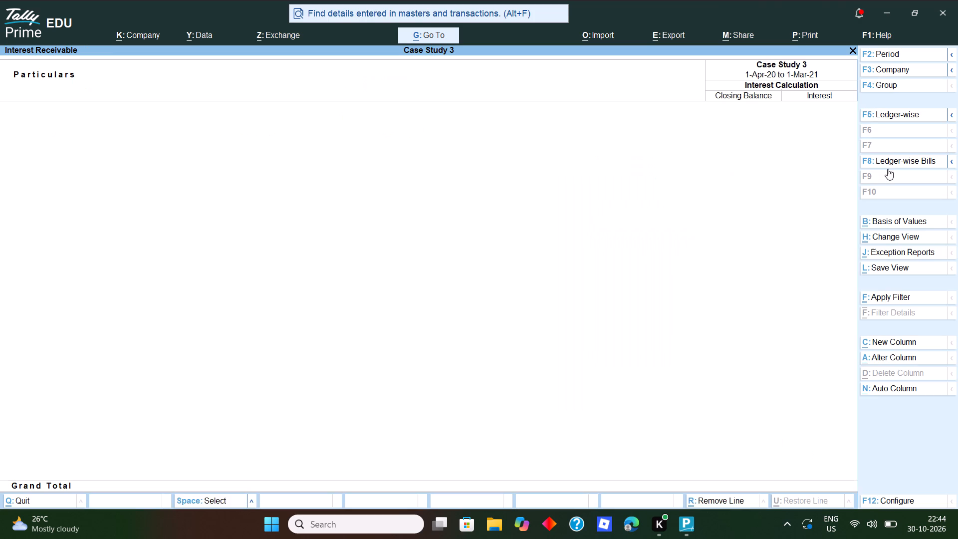
{"action": "key", "text": "Escape"}
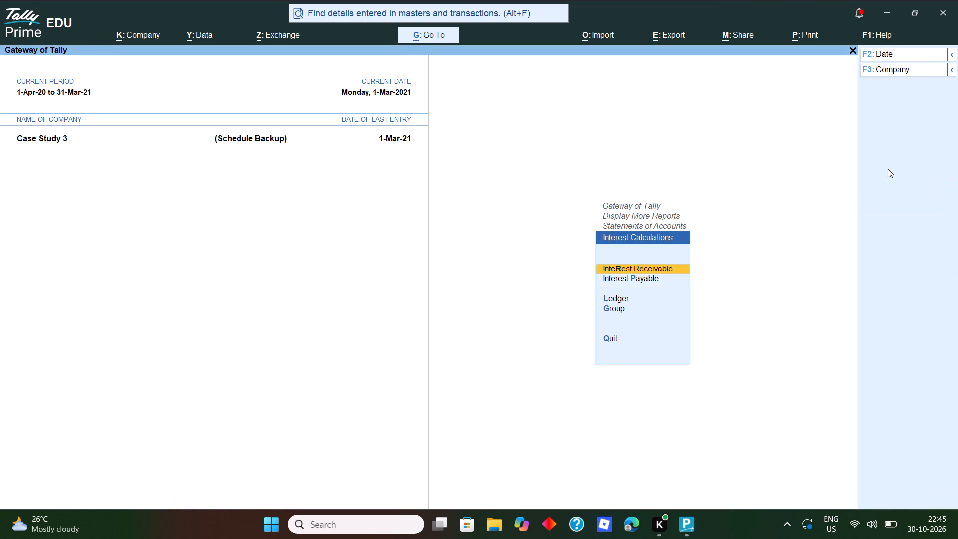
Review the Interest Receivable report for the period 1-3-2021 to 31-3-2021 and return to the Gateway of Tally.
{"action": "key", "text": "r"}
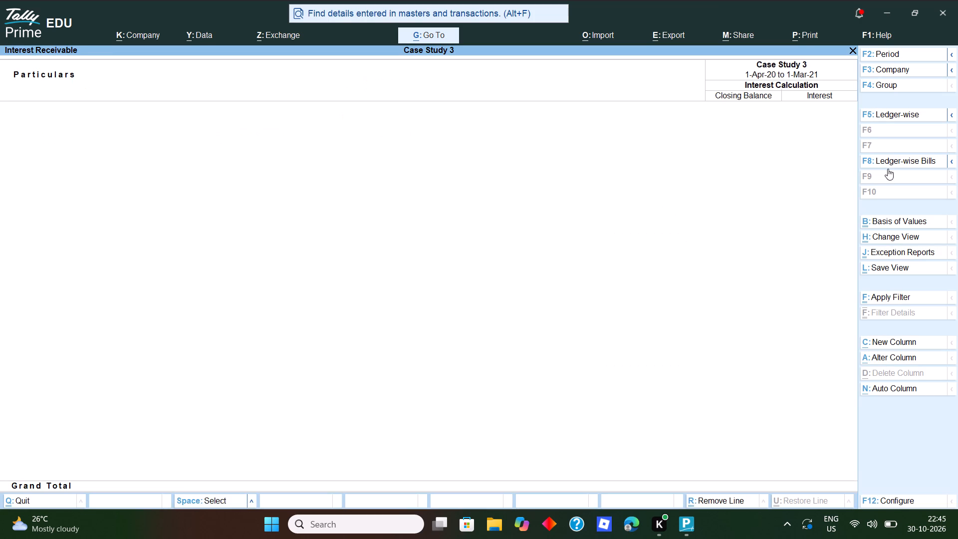
{"action": "key", "text": "F2"}
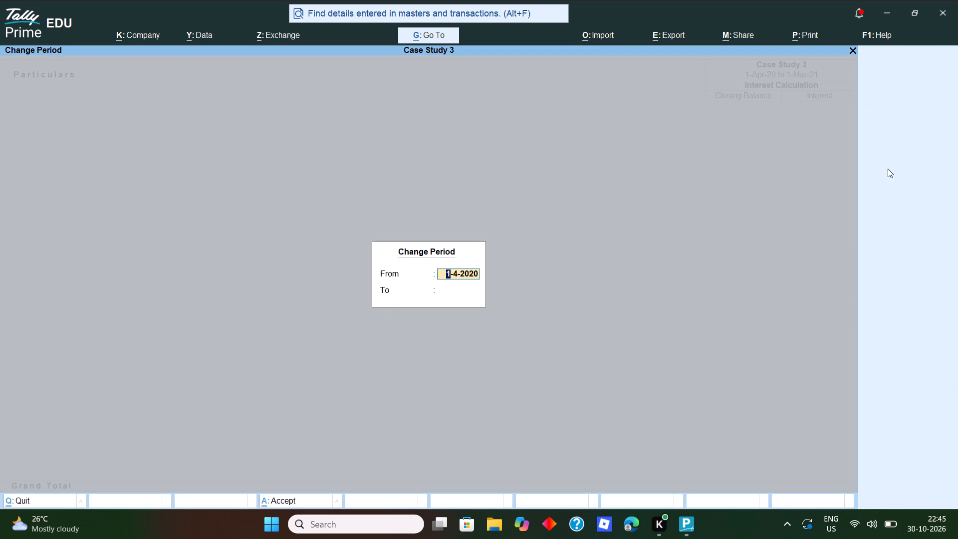
{"action": "type", "text": "1-"}
{"action": "type", "text": "3-21"}
{"action": "key", "text": "Return"}
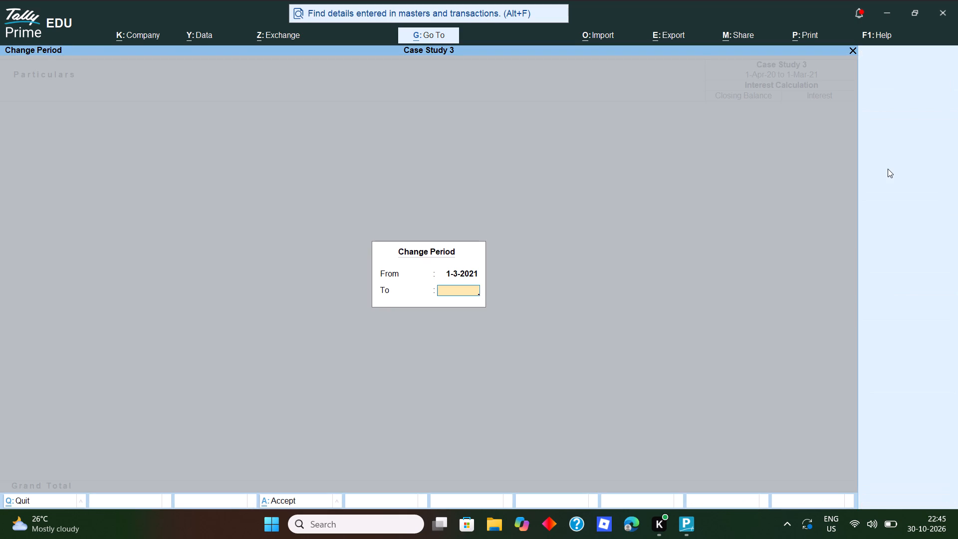
{"action": "type", "text": "31-"}
{"action": "key", "text": "3"}
{"action": "key", "text": "minus"}
{"action": "type", "text": "21"}
{"action": "key", "text": "Return"}
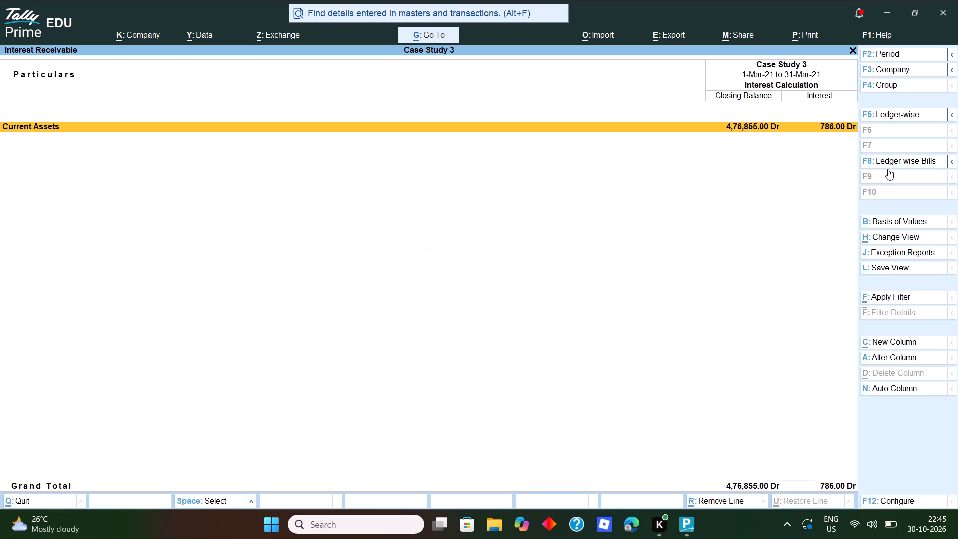
{"action": "key", "text": "Escape"}
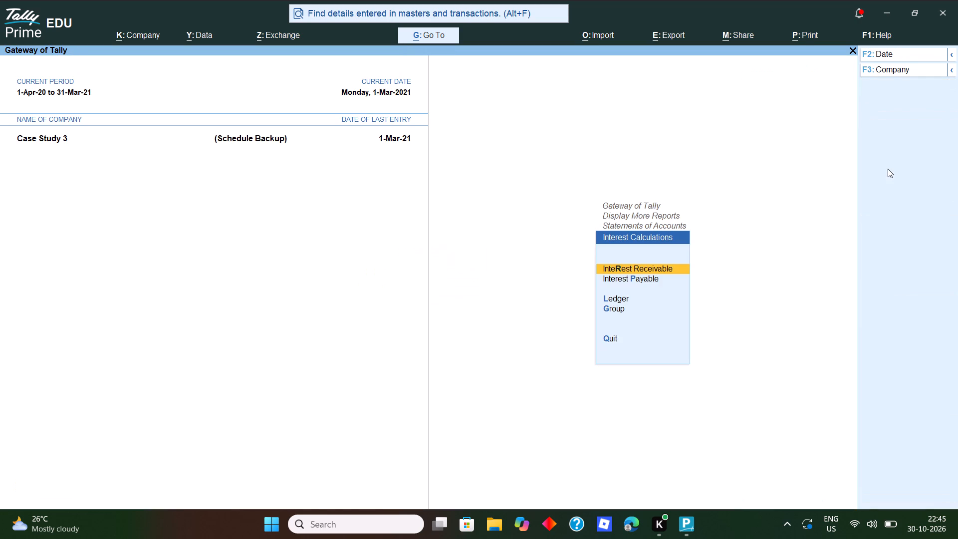
{"action": "key", "text": "Escape"}
{"action": "key", "text": "Escape"}
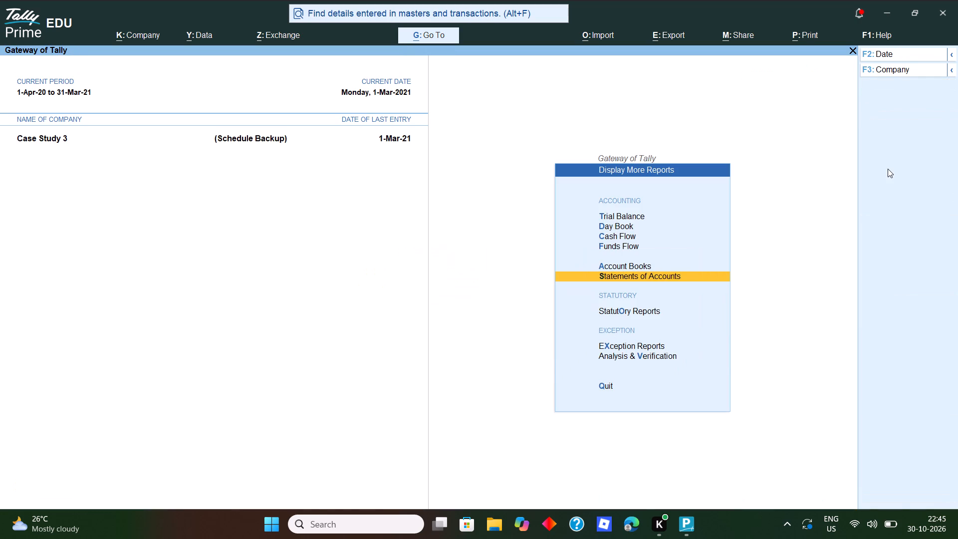
{"action": "key", "text": "Escape"}
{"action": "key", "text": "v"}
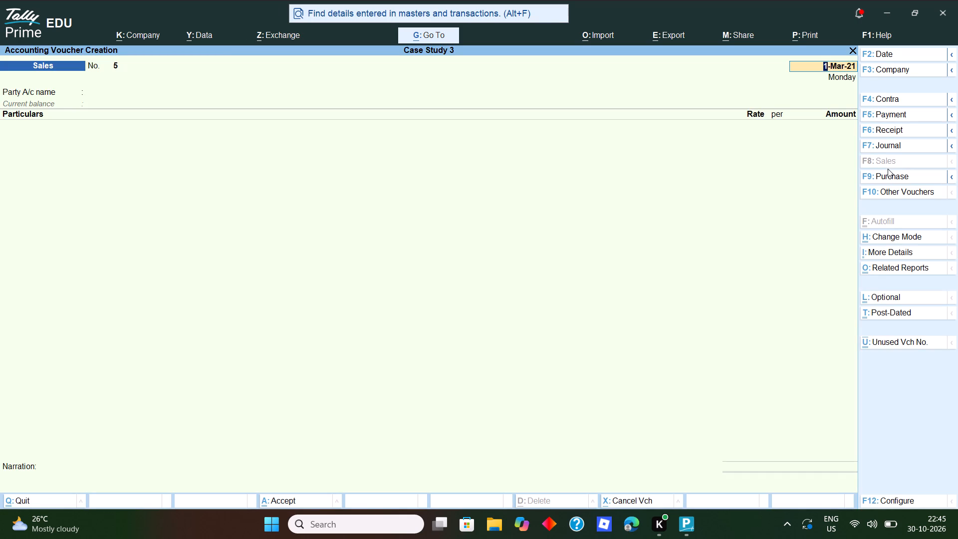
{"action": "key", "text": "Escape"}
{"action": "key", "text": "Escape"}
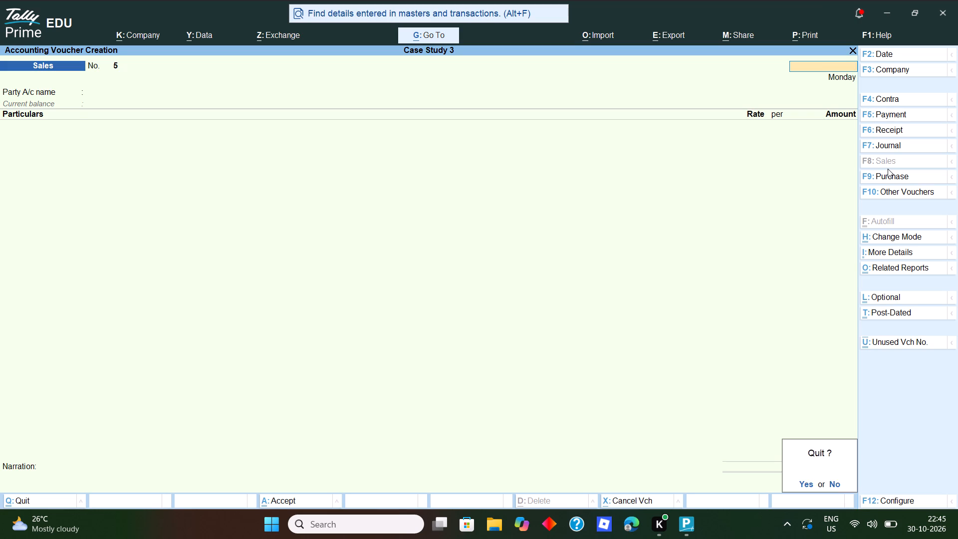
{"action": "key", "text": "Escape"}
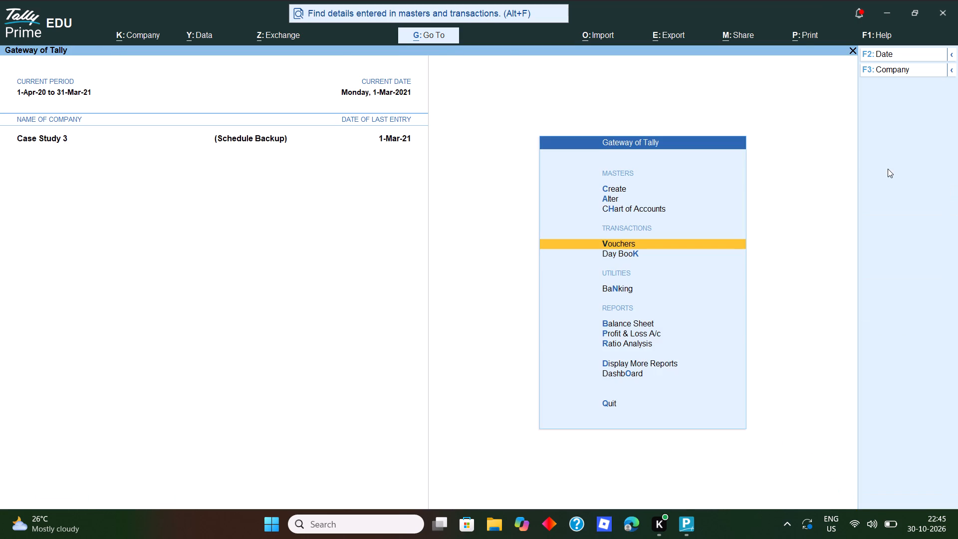
Look through the list of account groups available for alteration.
{"action": "key", "text": "a"}
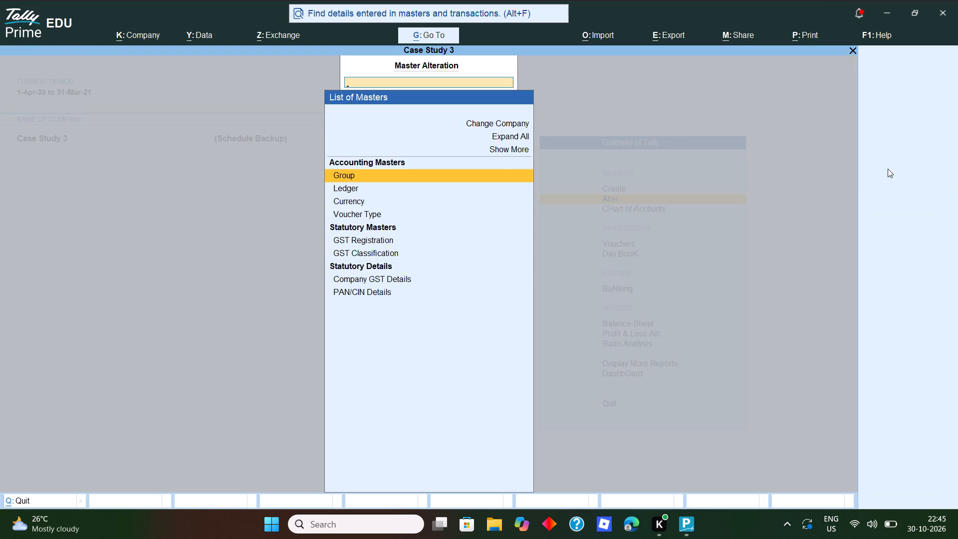
{"action": "key", "text": "Return"}
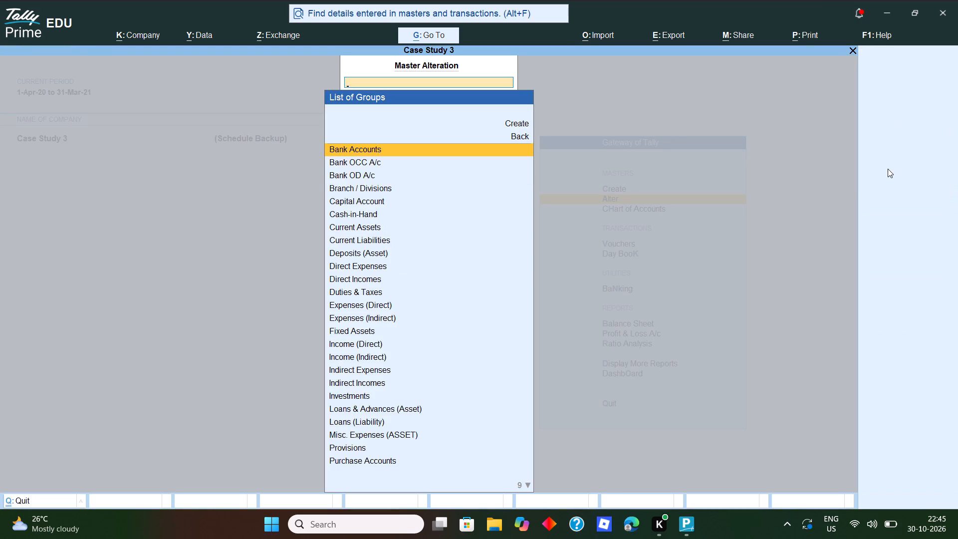
{"action": "key", "text": "Down"}
{"action": "key", "text": "Down"}
{"action": "key", "text": "Down"}
{"action": "key", "text": "Down"}
{"action": "key", "text": "Down"}
{"action": "key", "text": "Down"}
{"action": "key", "text": "Down"}
{"action": "key", "text": "Down"}
{"action": "key", "text": "Down"}
{"action": "key", "text": "Up"}
{"action": "key", "text": "Up"}
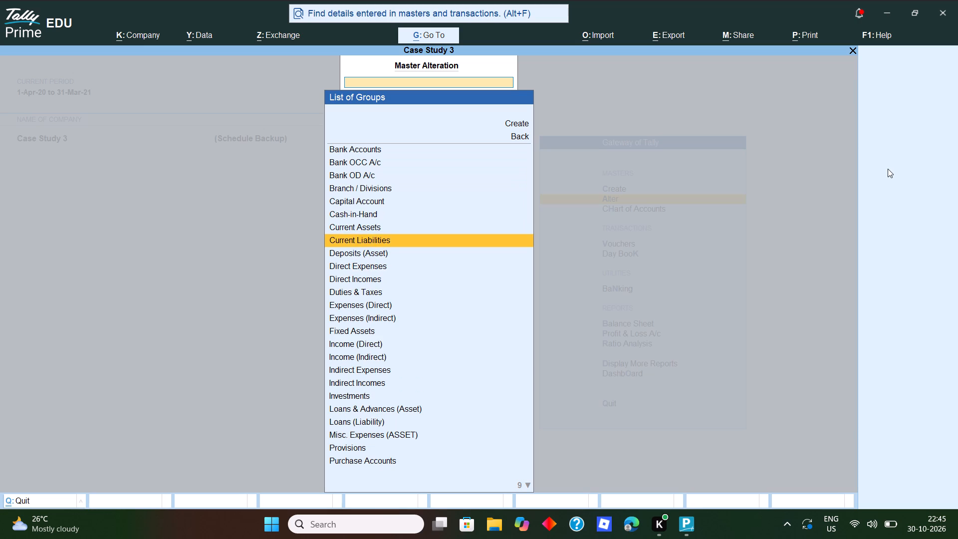
{"action": "key", "text": "Up"}
{"action": "key", "text": "Down"}
{"action": "key", "text": "Down"}
{"action": "key", "text": "Down"}
{"action": "key", "text": "Down"}
{"action": "key", "text": "Down"}
{"action": "key", "text": "Down"}
{"action": "key", "text": "Down"}
{"action": "key", "text": "Down"}
{"action": "key", "text": "Down"}
{"action": "key", "text": "Down"}
{"action": "key", "text": "Down"}
{"action": "key", "text": "Down"}
{"action": "key", "text": "Down"}
{"action": "key", "text": "Down"}
{"action": "key", "text": "Down"}
{"action": "key", "text": "Down"}
{"action": "key", "text": "Down"}
{"action": "key", "text": "Down"}
{"action": "key", "text": "Down"}
{"action": "key", "text": "Down"}
{"action": "key", "text": "Down"}
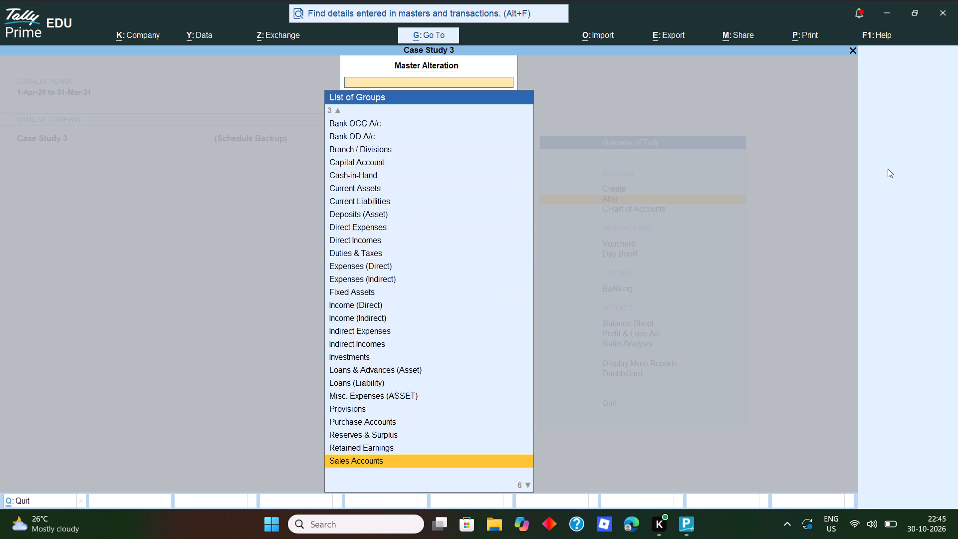
{"action": "key", "text": "Up"}
{"action": "key", "text": "Up"}
{"action": "key", "text": "Up"}
{"action": "key", "text": "Down"}
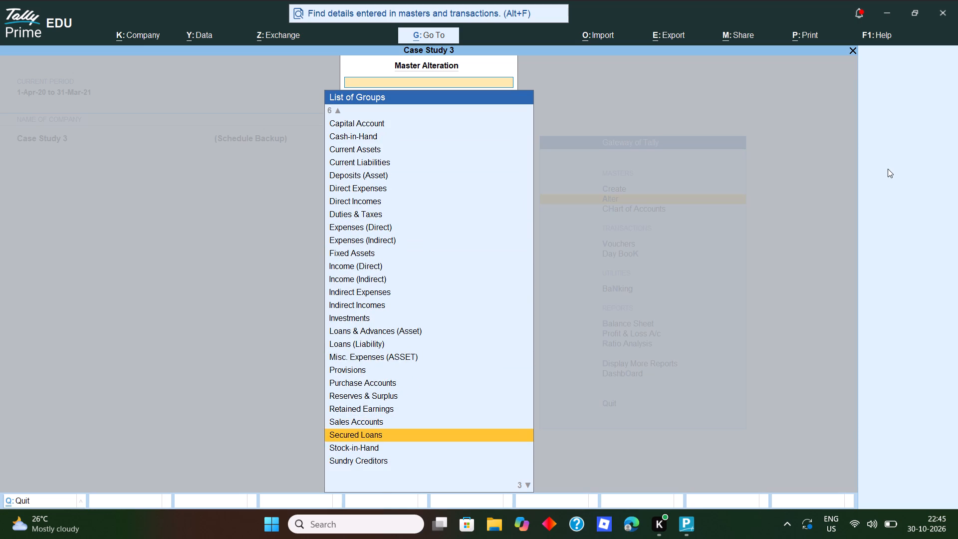
{"action": "key", "text": "Down"}
{"action": "key", "text": "Down"}
{"action": "key", "text": "Down"}
{"action": "key", "text": "Down"}
{"action": "key", "text": "Down"}
{"action": "key", "text": "Down"}
{"action": "key", "text": "Down"}
{"action": "key", "text": "Down"}
{"action": "key", "text": "Up"}
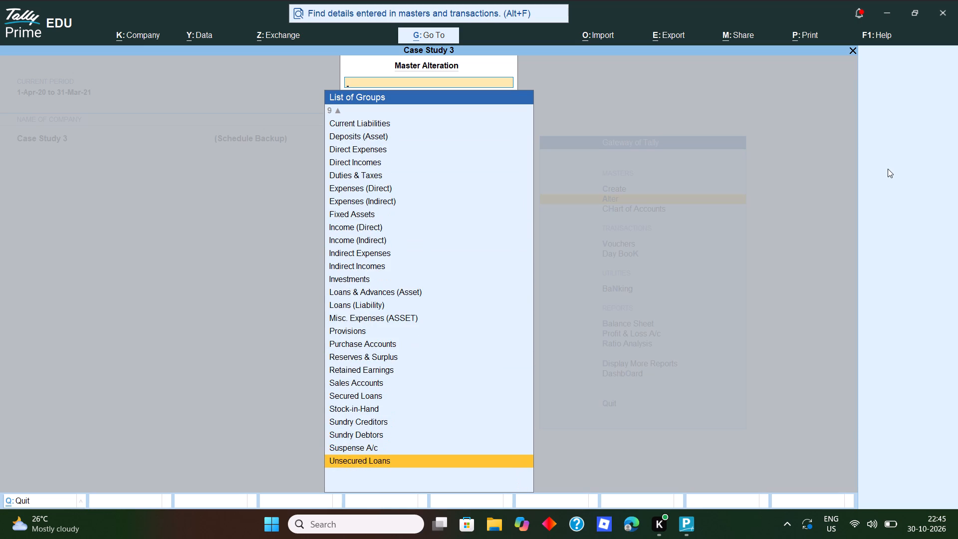
{"action": "key", "text": "Up"}
{"action": "key", "text": "Down"}
{"action": "key", "text": "Down"}
{"action": "key", "text": "Down"}
{"action": "key", "text": "Down"}
{"action": "key", "text": "Down"}
{"action": "key", "text": "Down"}
{"action": "key", "text": "Up"}
{"action": "key", "text": "Up"}
{"action": "key", "text": "Up"}
{"action": "key", "text": "Up"}
{"action": "key", "text": "Up"}
{"action": "key", "text": "Up"}
{"action": "key", "text": "Up"}
{"action": "key", "text": "Up"}
{"action": "key", "text": "Up"}
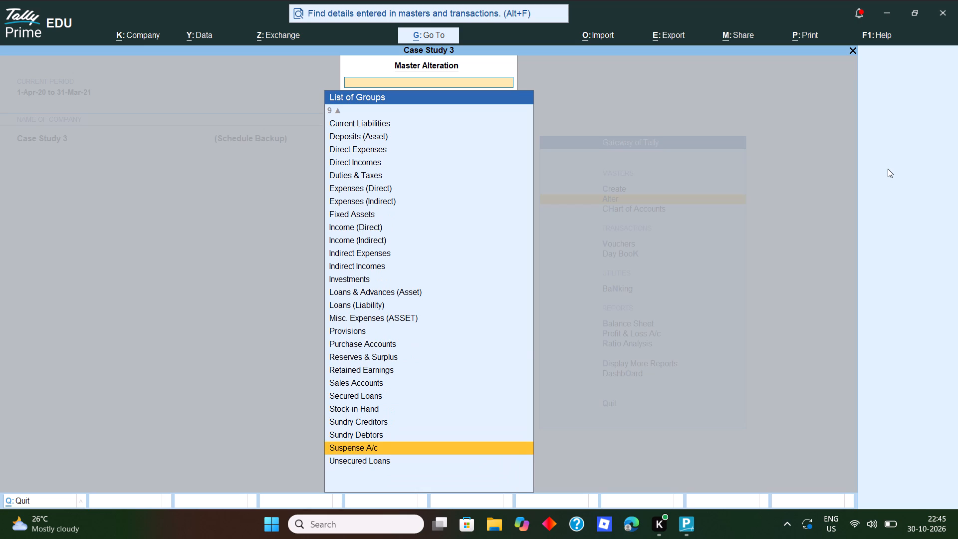
{"action": "key", "text": "Up"}
{"action": "key", "text": "Up"}
{"action": "key", "text": "Up"}
{"action": "key", "text": "Up"}
{"action": "key", "text": "Up"}
{"action": "key", "text": "Up"}
{"action": "key", "text": "Up"}
{"action": "key", "text": "Up"}
{"action": "key", "text": "Up"}
{"action": "key", "text": "Up"}
{"action": "key", "text": "Up"}
{"action": "key", "text": "Up"}
{"action": "key", "text": "Up"}
{"action": "key", "text": "Up"}
{"action": "key", "text": "Up"}
{"action": "key", "text": "Up"}
{"action": "key", "text": "Up"}
{"action": "key", "text": "Up"}
{"action": "key", "text": "Up"}
{"action": "key", "text": "Up"}
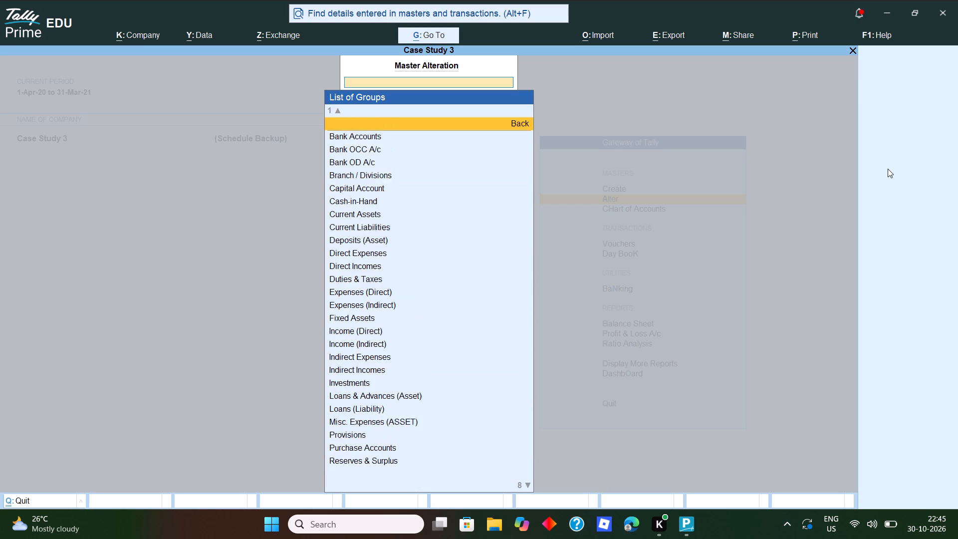
{"action": "key", "text": "Down"}
{"action": "key", "text": "Down"}
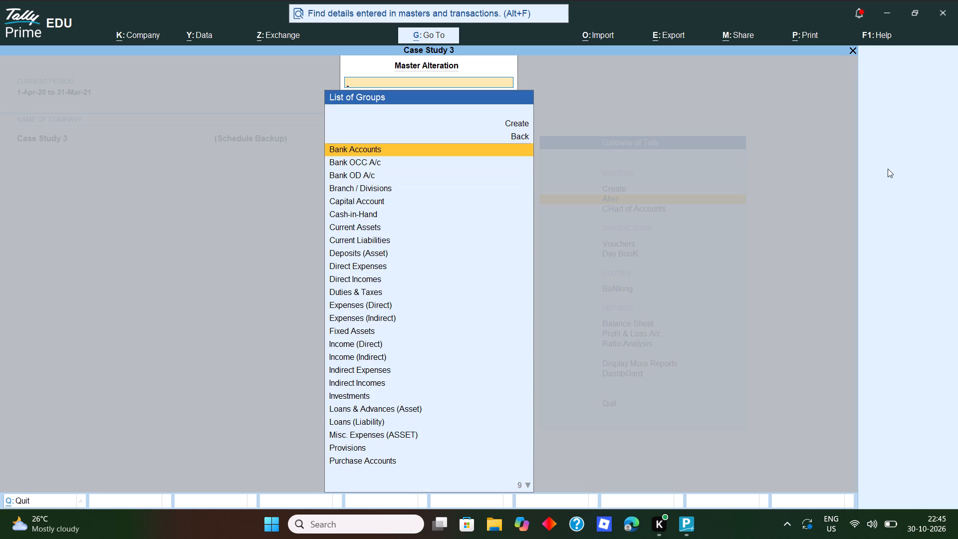
{"action": "key", "text": "Escape"}
Open the Salary Expences ledger for alteration, check its parent group and settings, and leave it.
{"action": "key", "text": "Down"}
{"action": "key", "text": "Return"}
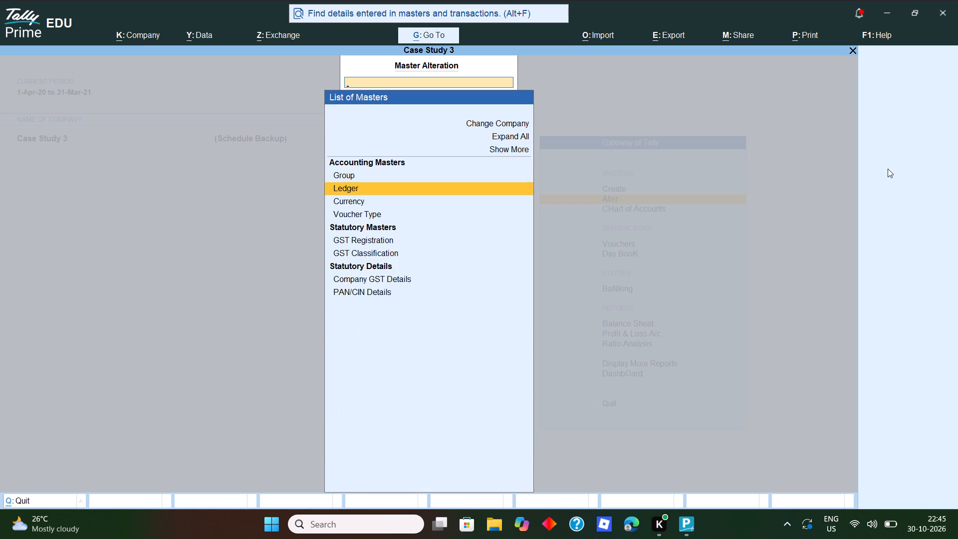
{"action": "type", "text": "sa"}
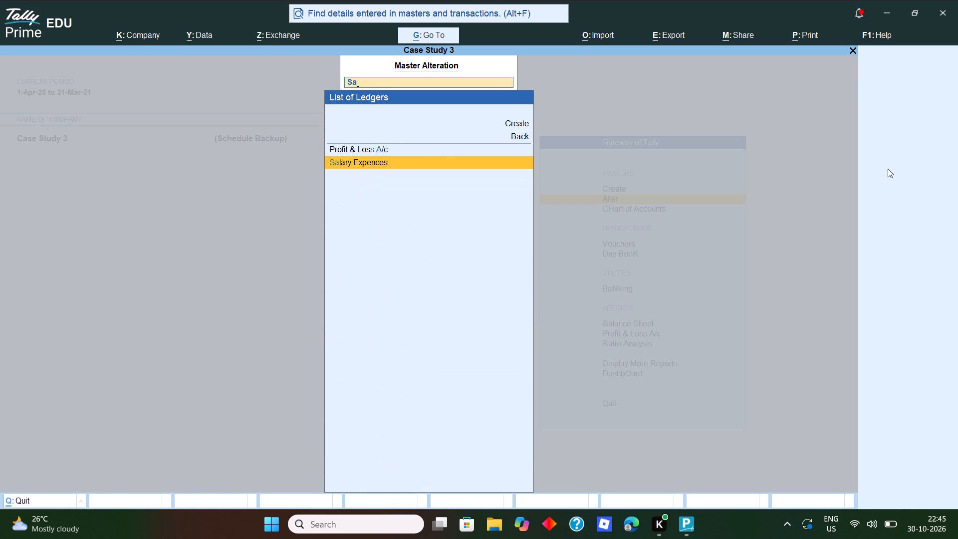
{"action": "key", "text": "Return"}
{"action": "key", "text": "Down"}
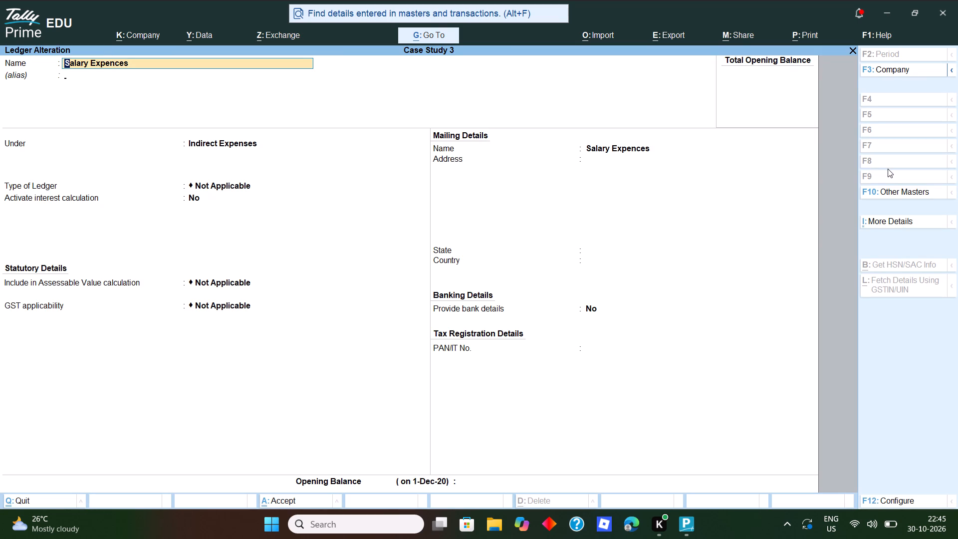
{"action": "key", "text": "Down"}
{"action": "key", "text": "Up"}
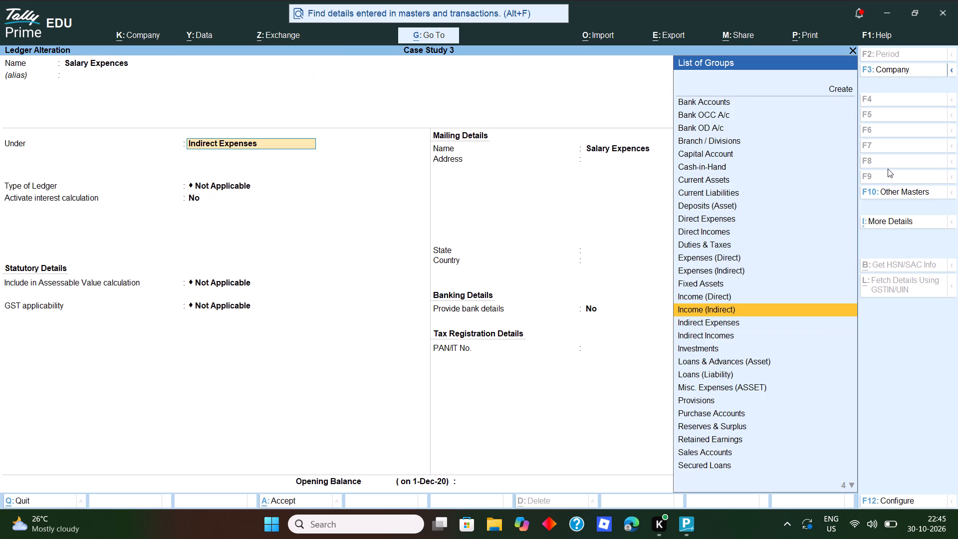
{"action": "key", "text": "Escape"}
{"action": "key", "text": "Escape"}
{"action": "key", "text": "Escape"}
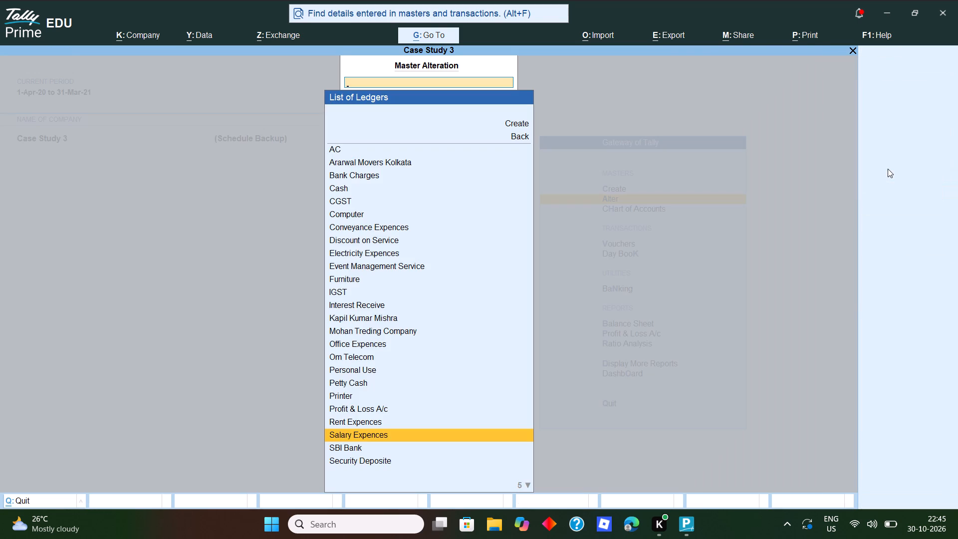
Enable Cost Centres in the company features from within the Salary Expences ledger, save, and return to the Gateway of Tally.
{"action": "key", "text": "Return"}
{"action": "key", "text": "F11"}
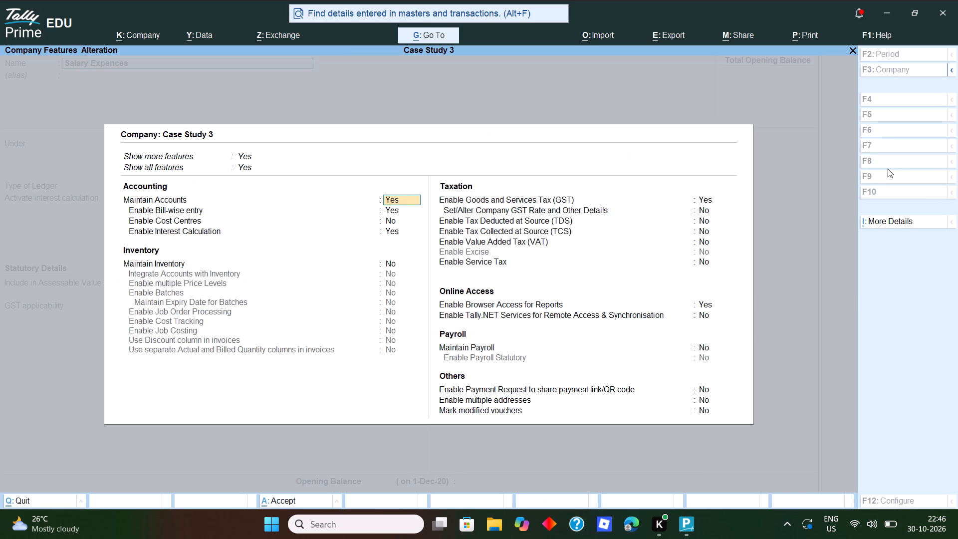
{"action": "key", "text": "Down"}
{"action": "key", "text": "Down"}
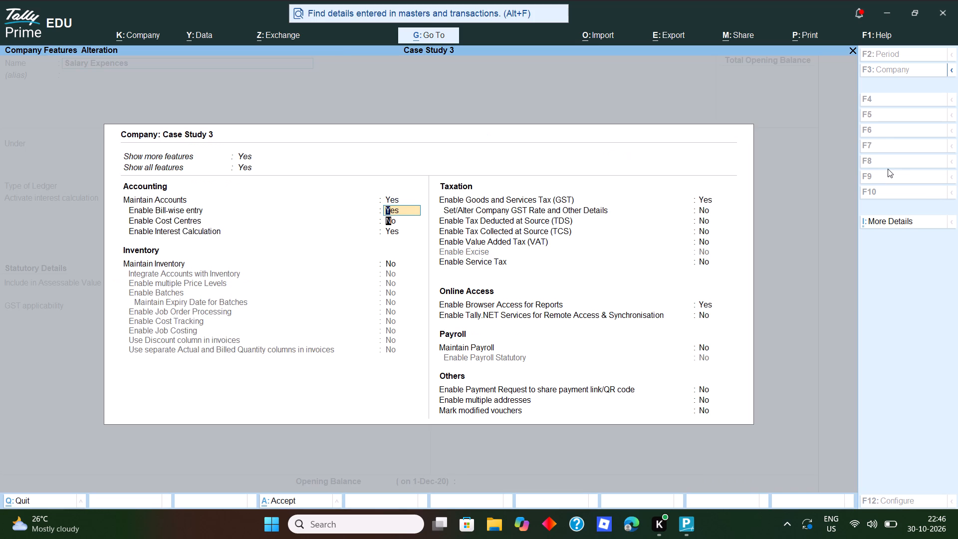
{"action": "key", "text": "y"}
{"action": "key", "text": "Return"}
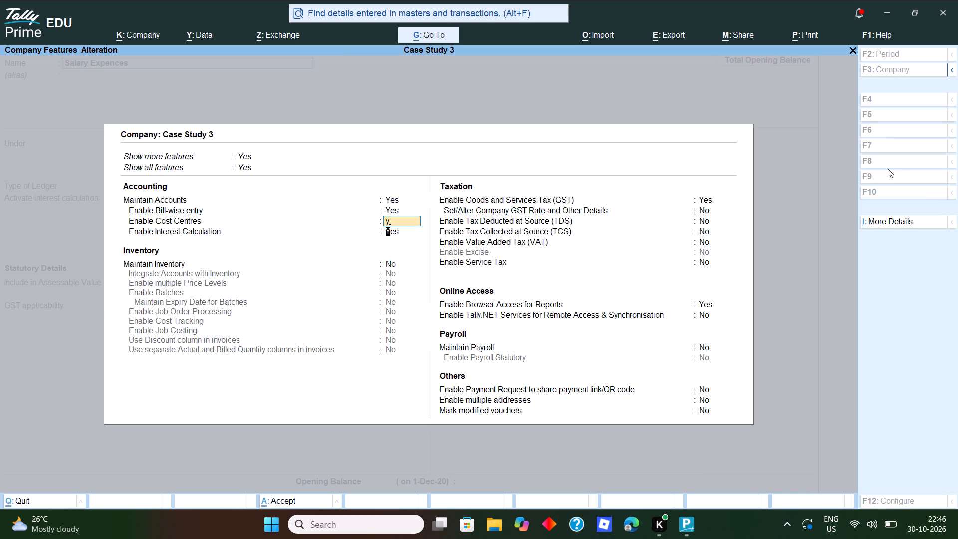
{"action": "key", "text": "ctrl+a"}
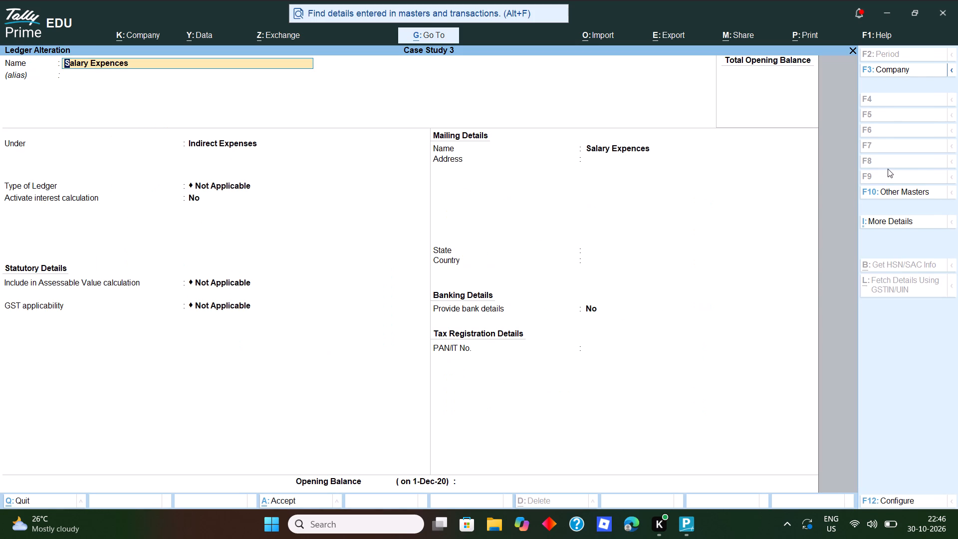
{"action": "key", "text": "ctrl+a"}
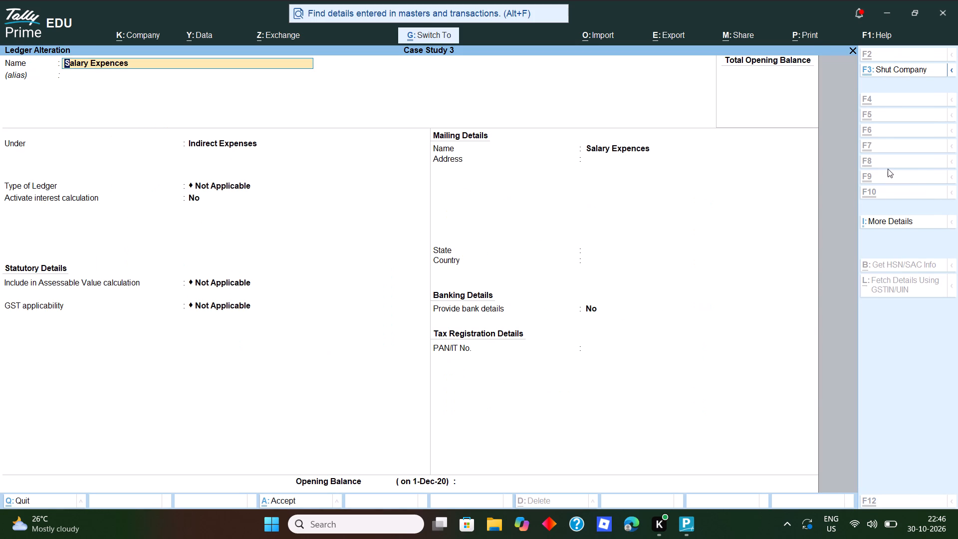
{"action": "key", "text": "Escape"}
{"action": "key", "text": "Escape"}
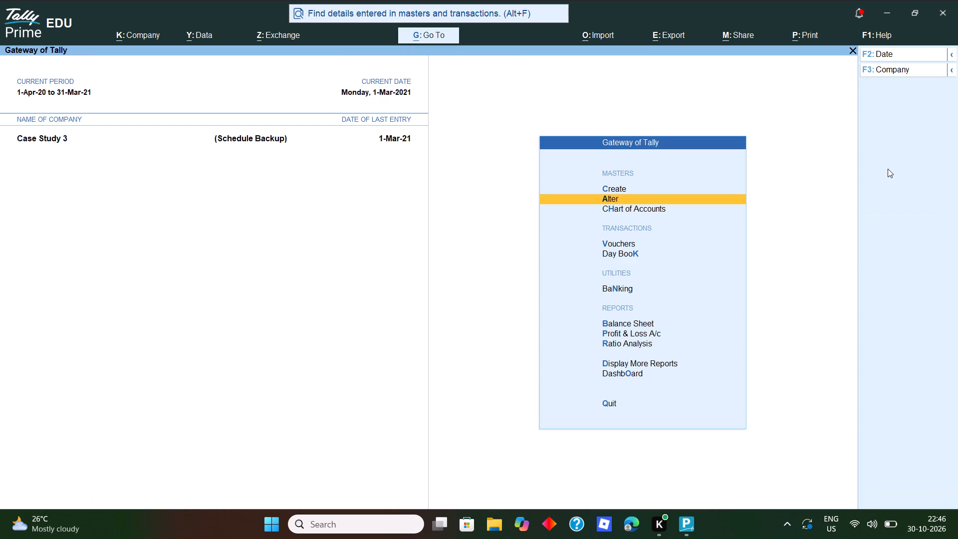
Start a payment voucher dated 1-Mar-21 and debit Salary Expences with 20,500.
{"action": "key", "text": "v"}
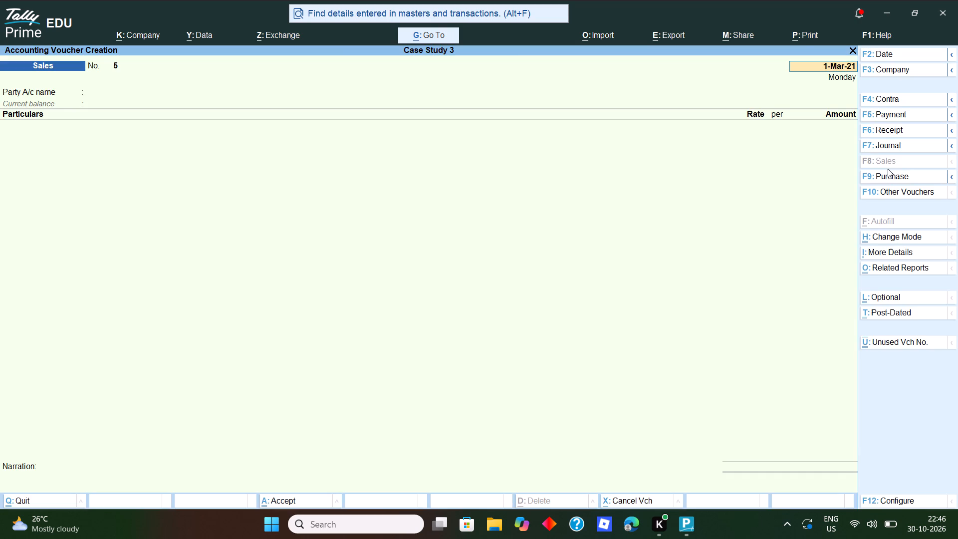
{"action": "key", "text": "Return"}
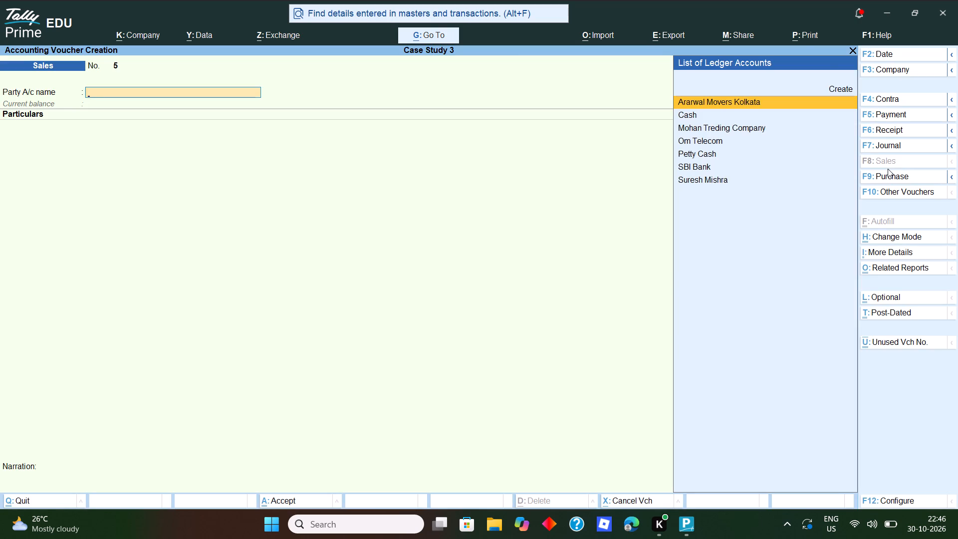
{"action": "key", "text": "F5"}
{"action": "key", "text": "Return"}
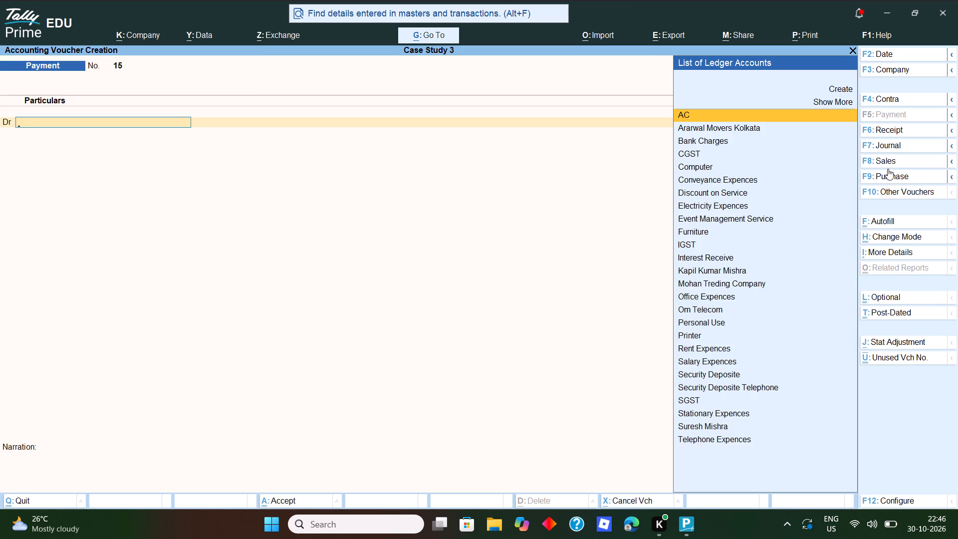
{"action": "type", "text": "sal"}
{"action": "key", "text": "Return"}
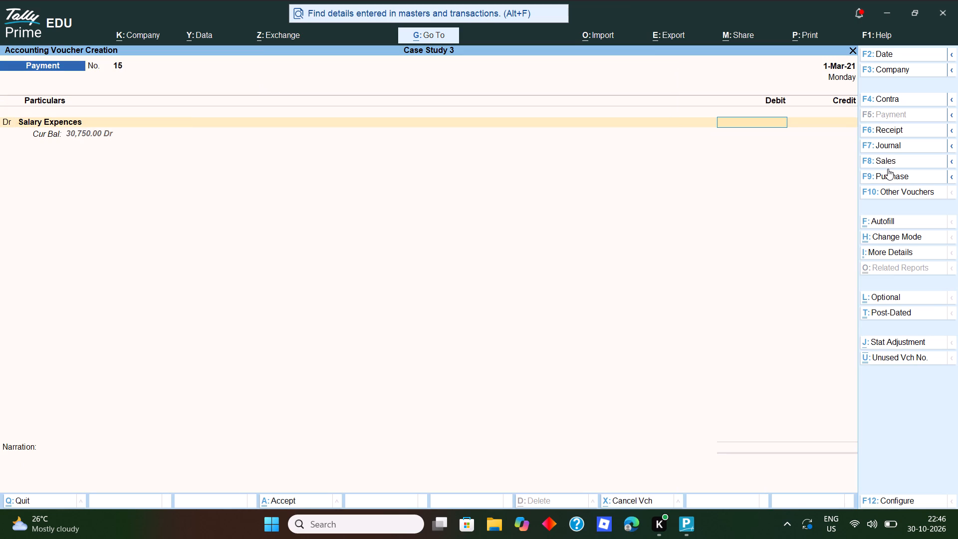
{"action": "type", "text": "20500"}
{"action": "key", "text": "Return"}
Under the Salary cost category, allocate 7,500 to Jai's cost centre and 6,000 to Kavita's.
{"action": "key", "text": "Return"}
{"action": "key", "text": "Return"}
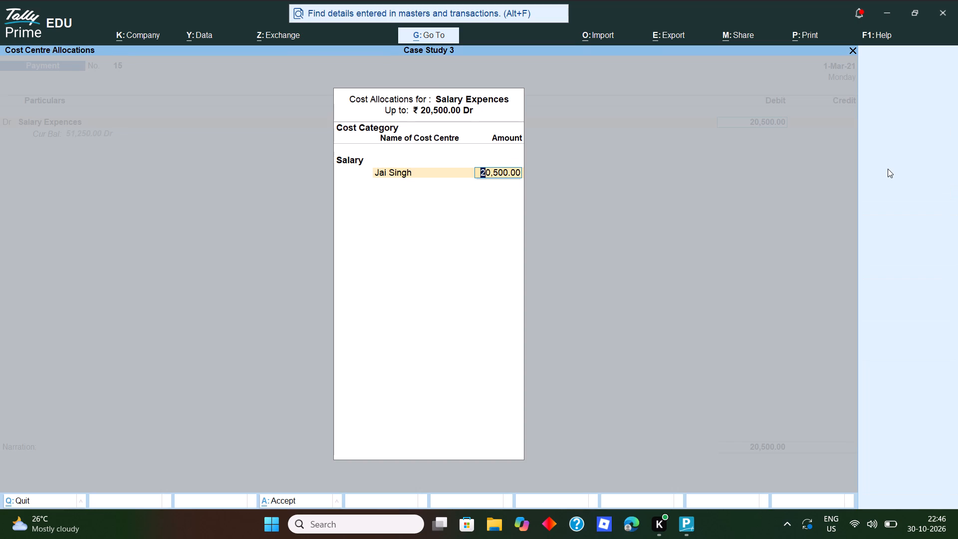
{"action": "type", "text": "7500"}
{"action": "key", "text": "Return"}
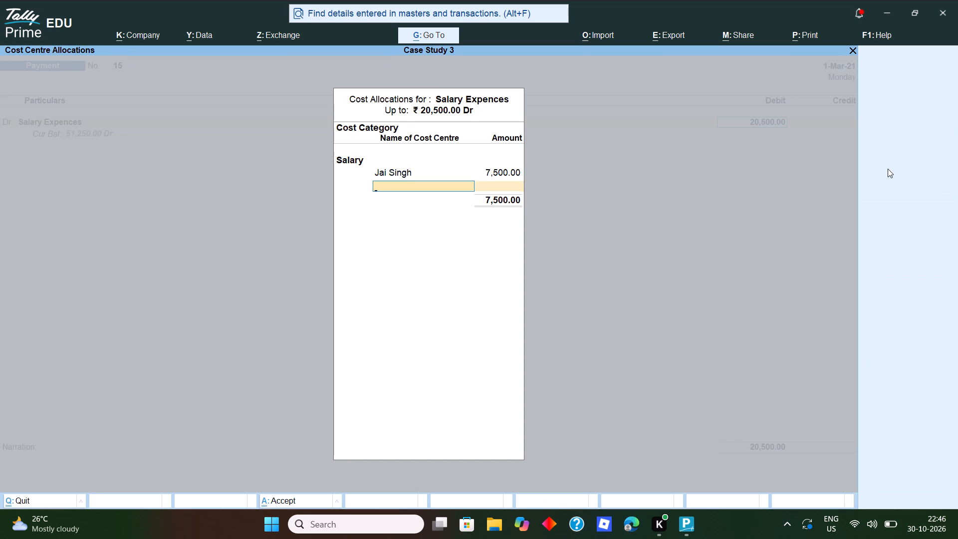
{"action": "key", "text": "k"}
{"action": "key", "text": "Return"}
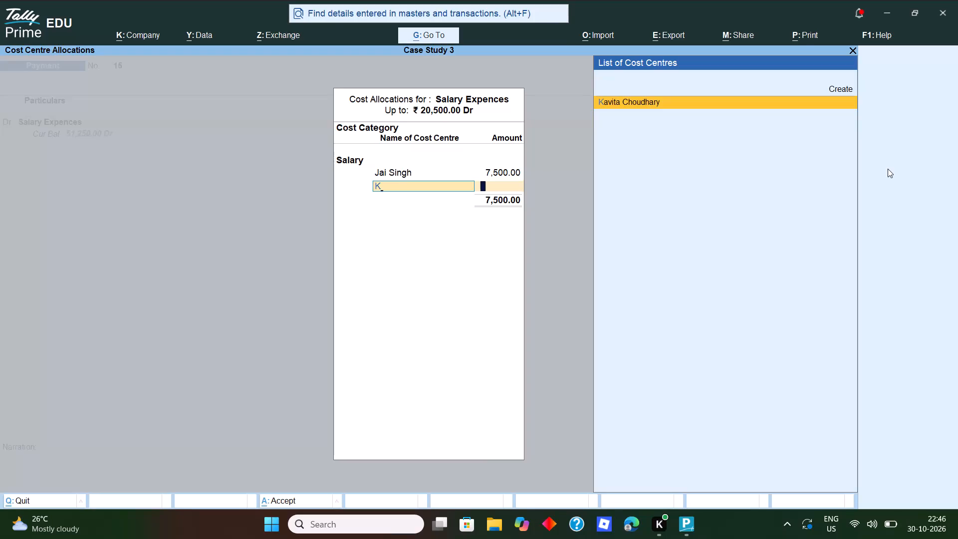
{"action": "type", "text": "6000"}
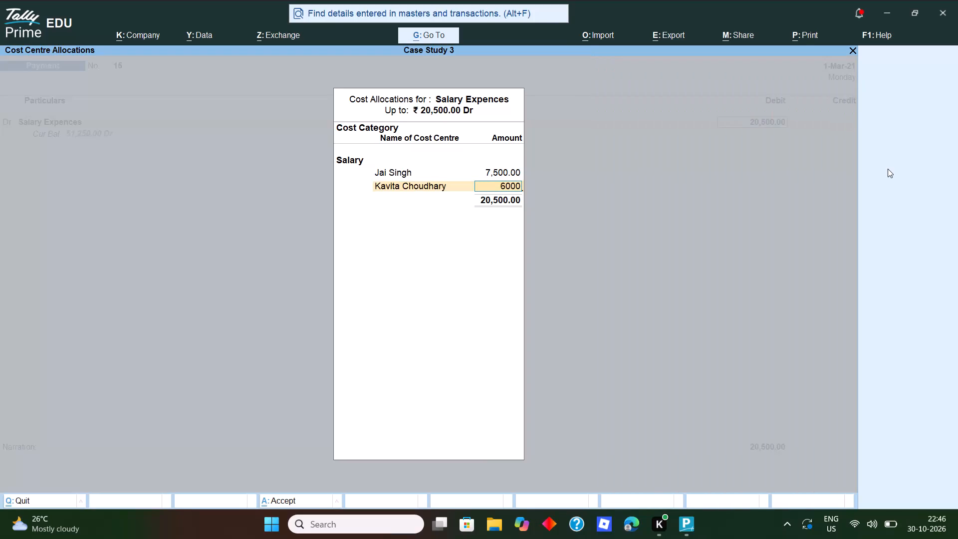
{"action": "key", "text": "Return"}
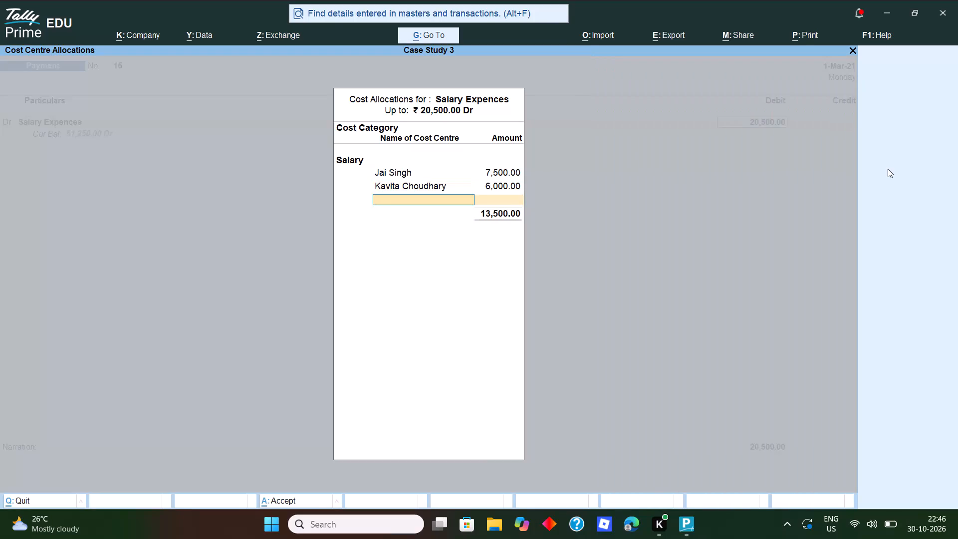
Allocate 4,500 to Sunil's cost centre and 2,500 to Ramnath, completing the salary cost allocation.
{"action": "key", "text": "r"}
{"action": "key", "text": "BackSpace"}
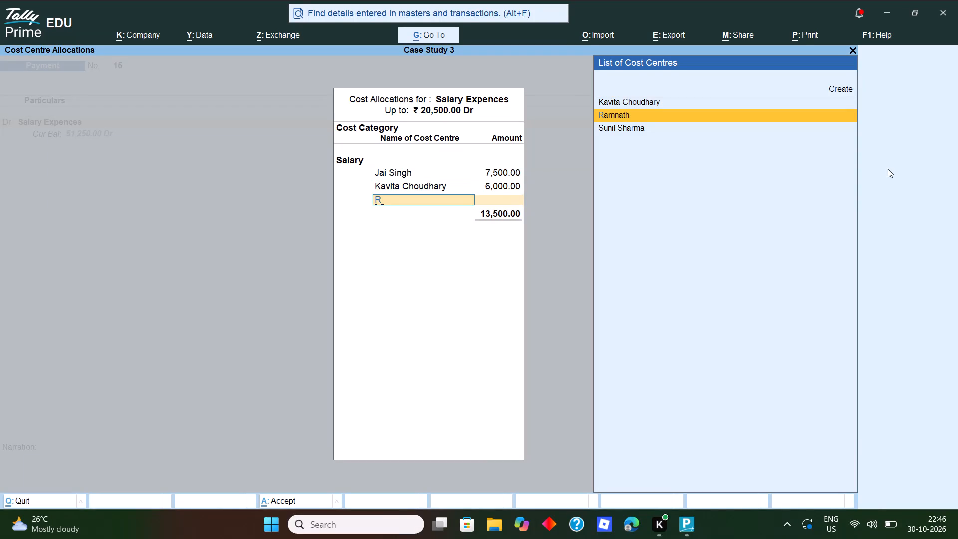
{"action": "key", "text": "Down"}
{"action": "key", "text": "Down"}
{"action": "key", "text": "Down"}
{"action": "key", "text": "Return"}
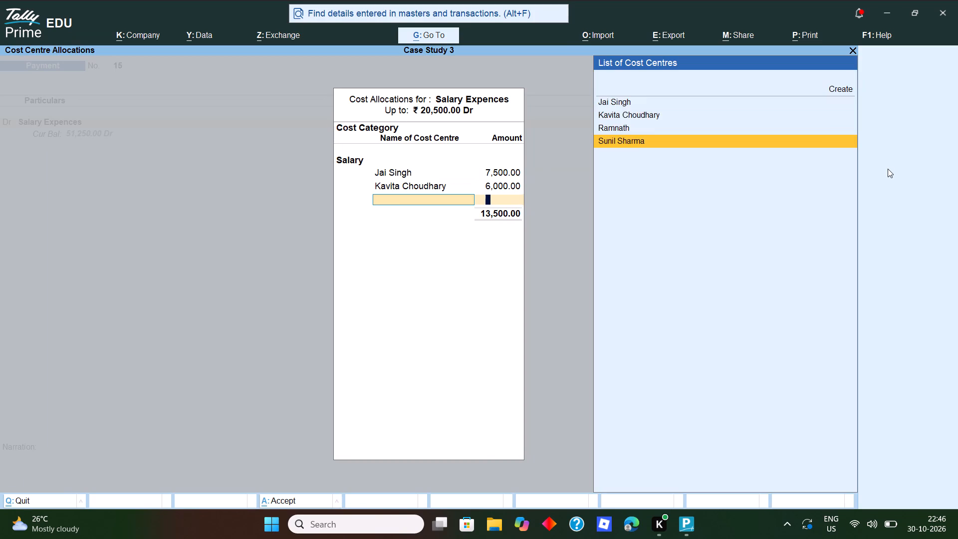
{"action": "type", "text": "4500"}
{"action": "key", "text": "Return"}
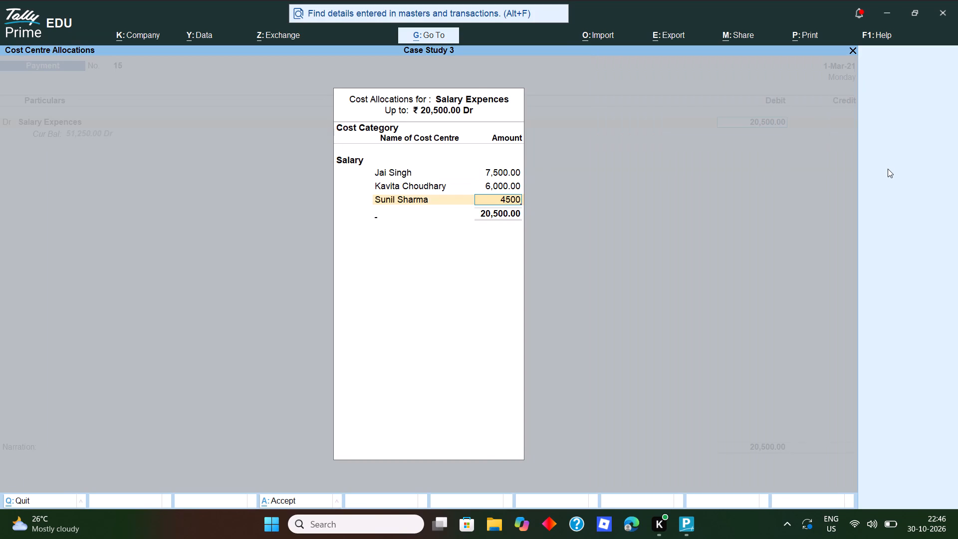
{"action": "type", "text": "ra"}
{"action": "key", "text": "Return"}
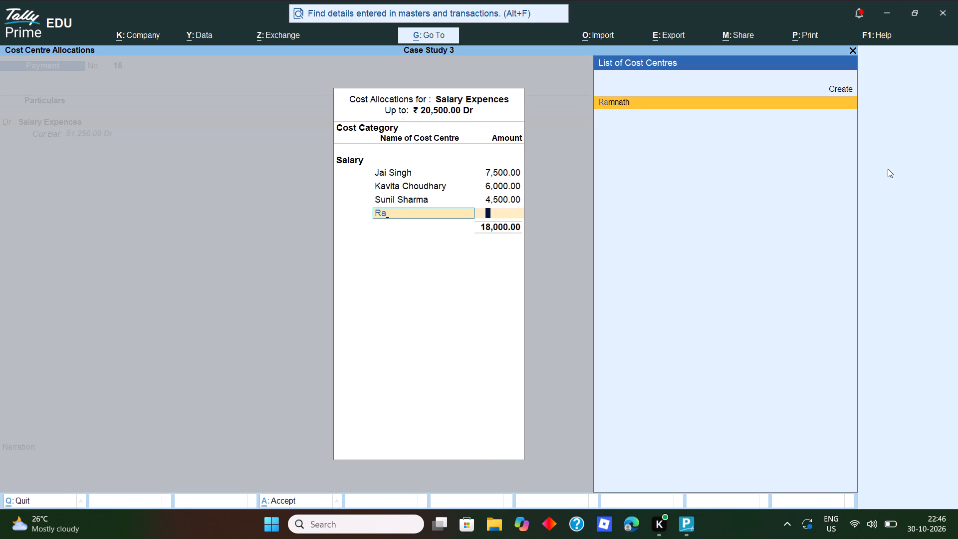
{"action": "type", "text": "2500"}
{"action": "key", "text": "Return"}
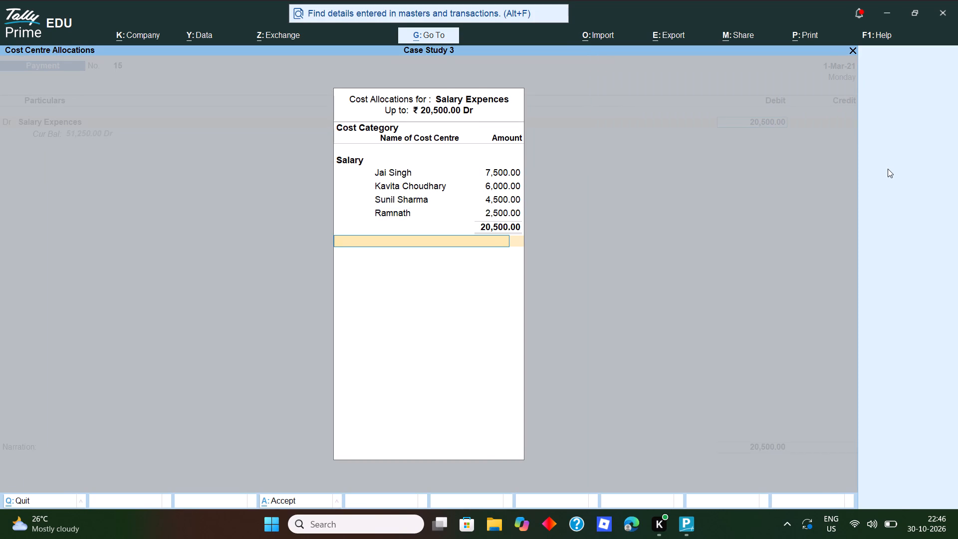
{"action": "key", "text": "Return"}
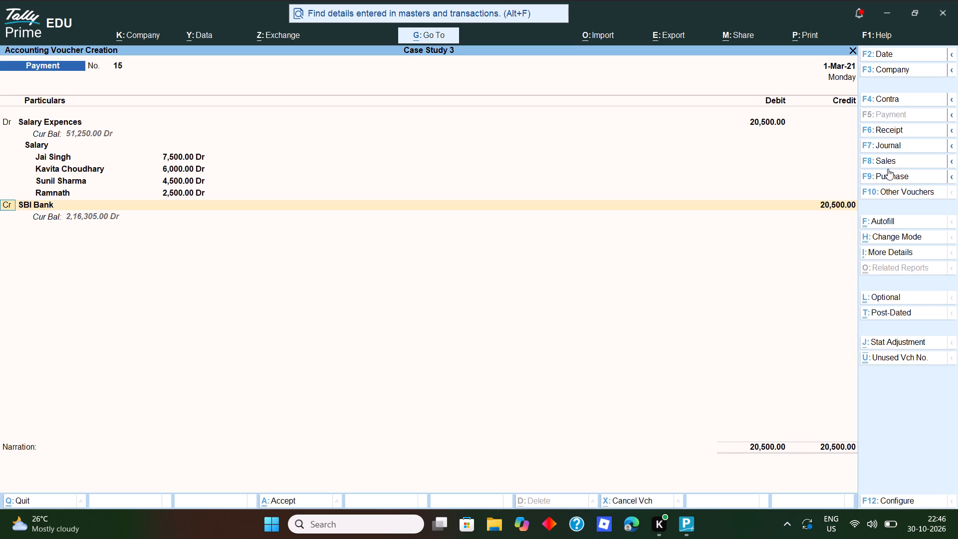
Credit SBI Bank 20,500 by cheque with instrument number 4 dated 1-Mar-21, and save the payment voucher.
{"action": "key", "text": "Return"}
{"action": "key", "text": "Return"}
{"action": "key", "text": "Return"}
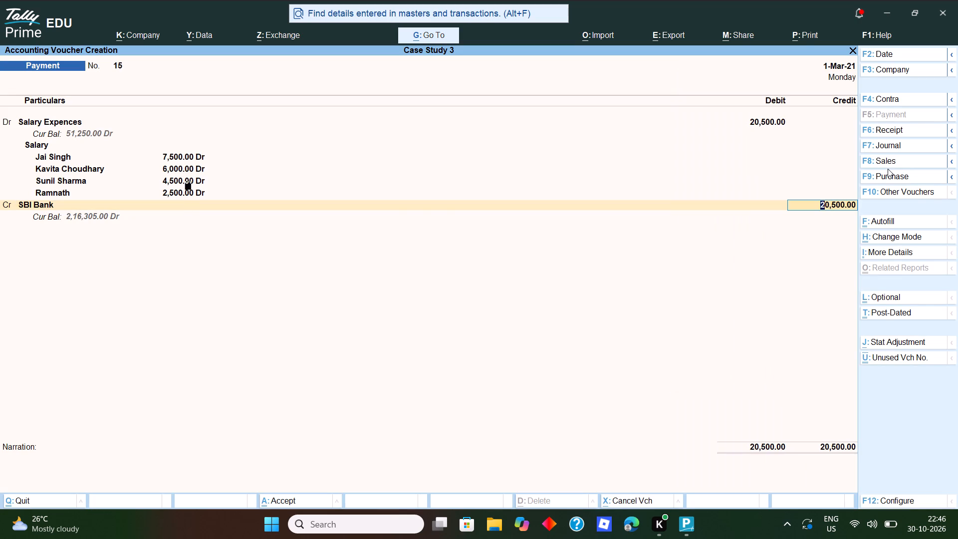
{"action": "key", "text": "Return"}
{"action": "key", "text": "Return"}
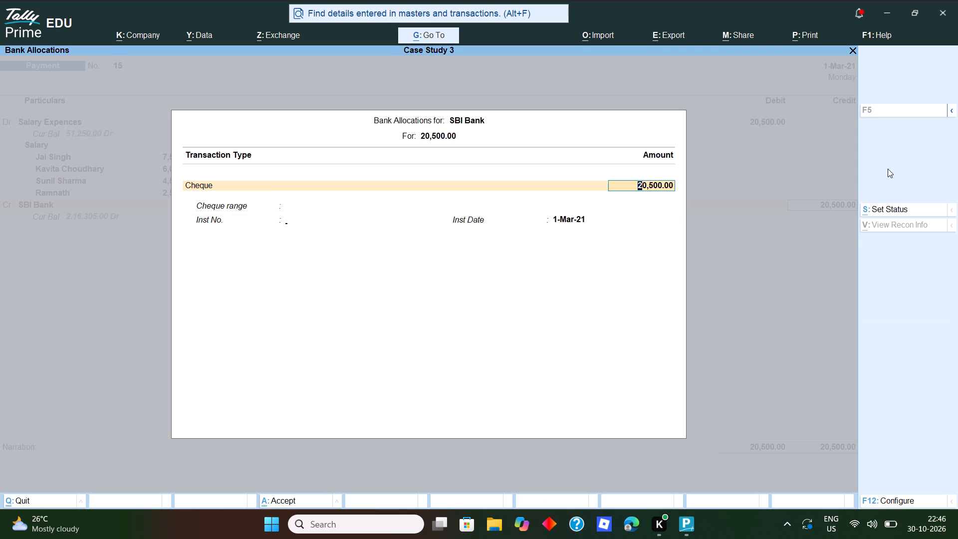
{"action": "key", "text": "4"}
{"action": "key", "text": "Return"}
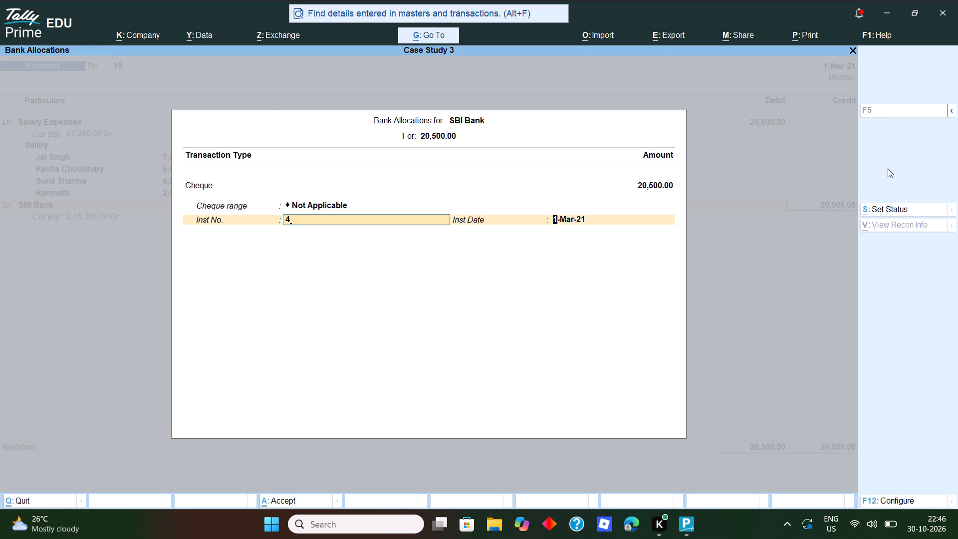
{"action": "key", "text": "Return"}
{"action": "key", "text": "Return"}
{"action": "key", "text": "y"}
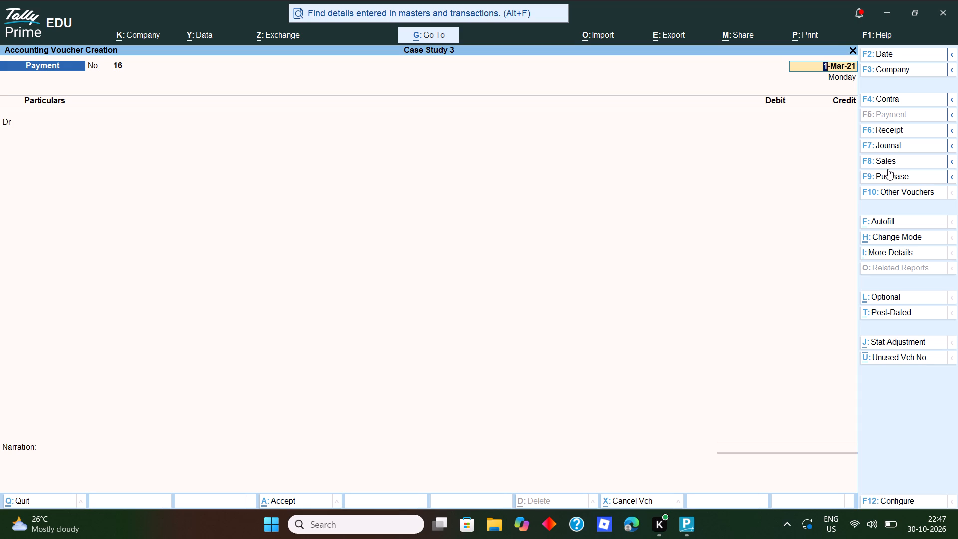
From a new sales voucher dated 1-Mar-21, create customer Rahul's ledger under Sundry Debtors with bill-by-bill balances on and interest calculation off.
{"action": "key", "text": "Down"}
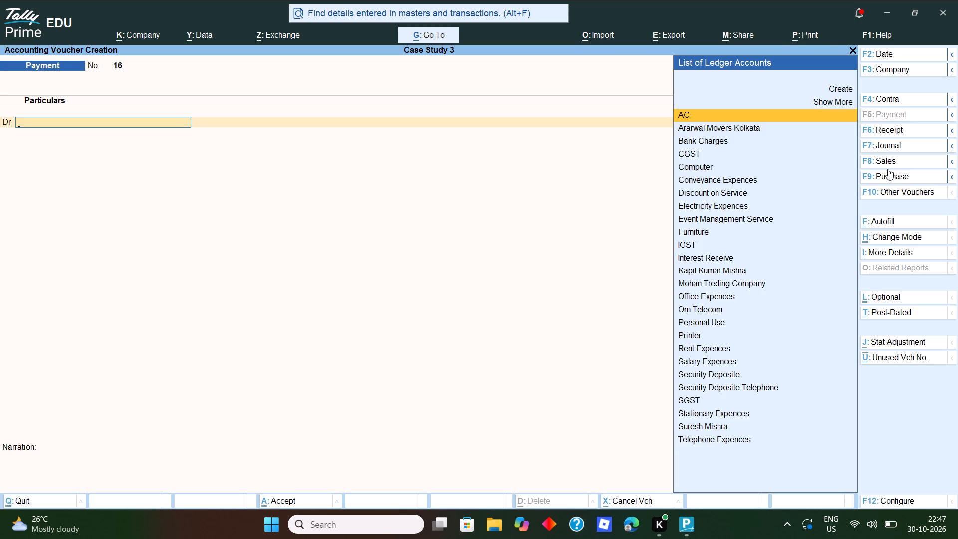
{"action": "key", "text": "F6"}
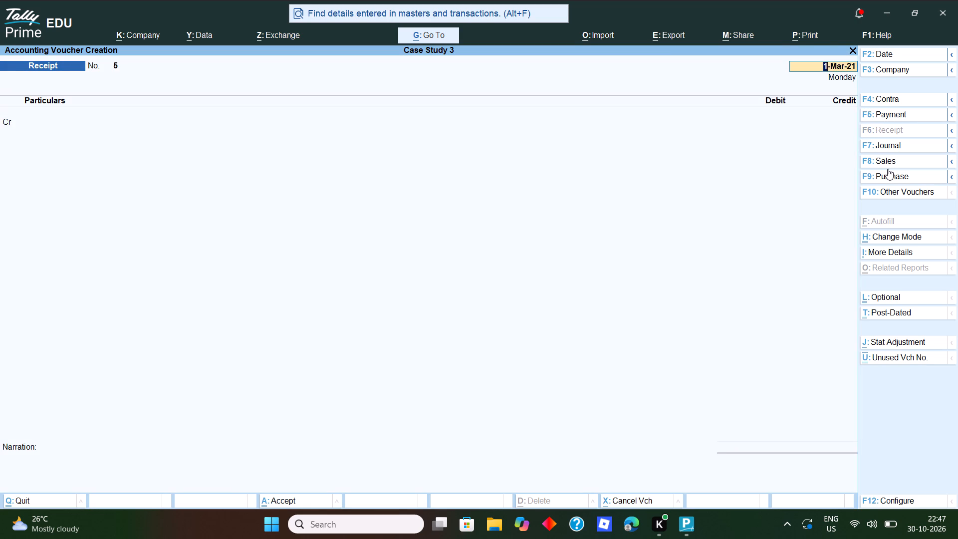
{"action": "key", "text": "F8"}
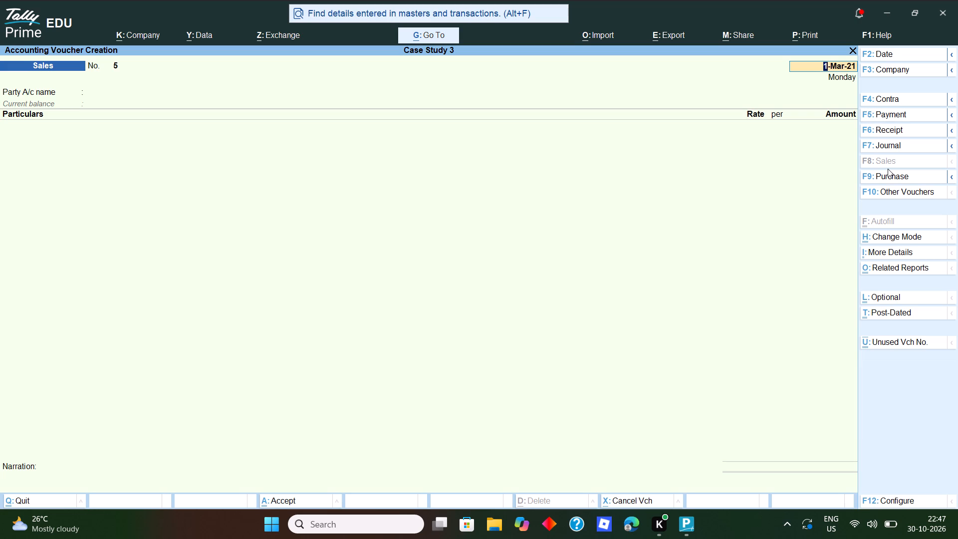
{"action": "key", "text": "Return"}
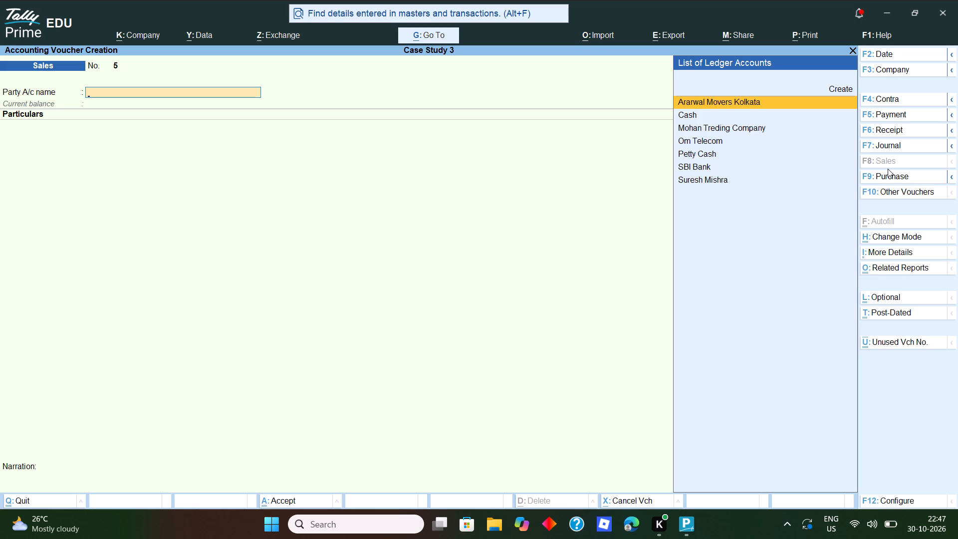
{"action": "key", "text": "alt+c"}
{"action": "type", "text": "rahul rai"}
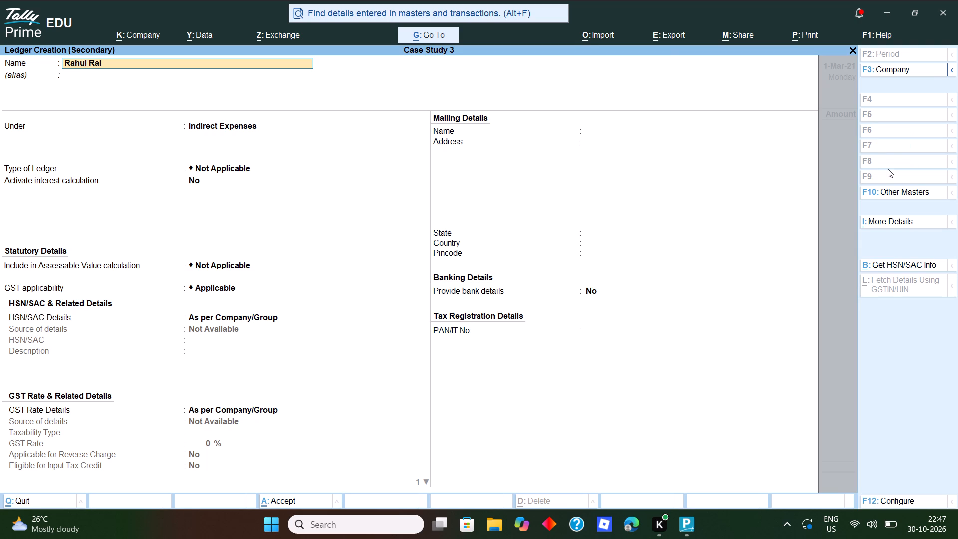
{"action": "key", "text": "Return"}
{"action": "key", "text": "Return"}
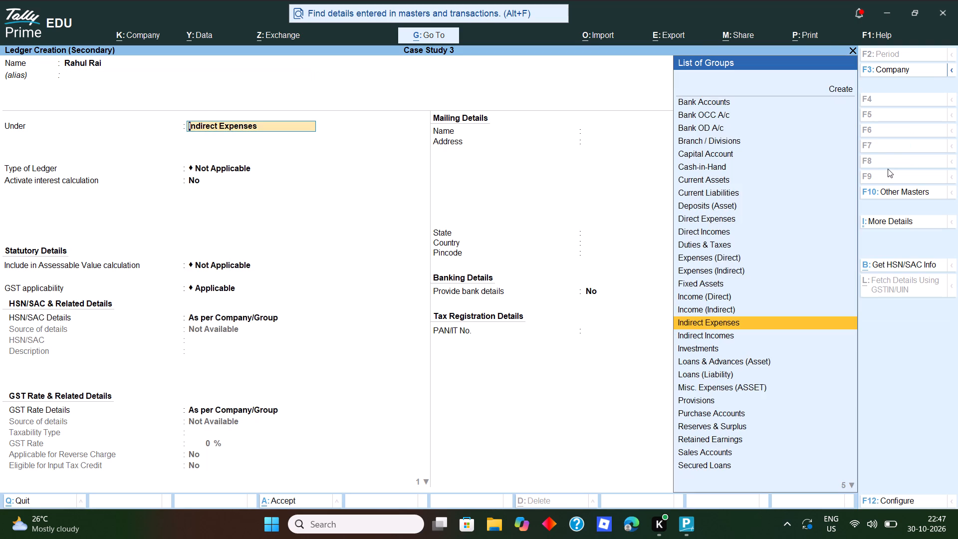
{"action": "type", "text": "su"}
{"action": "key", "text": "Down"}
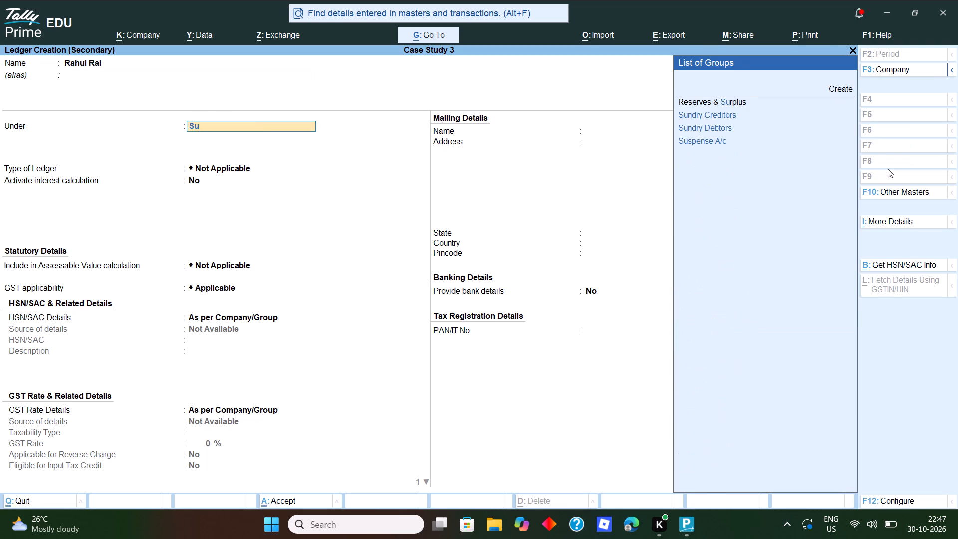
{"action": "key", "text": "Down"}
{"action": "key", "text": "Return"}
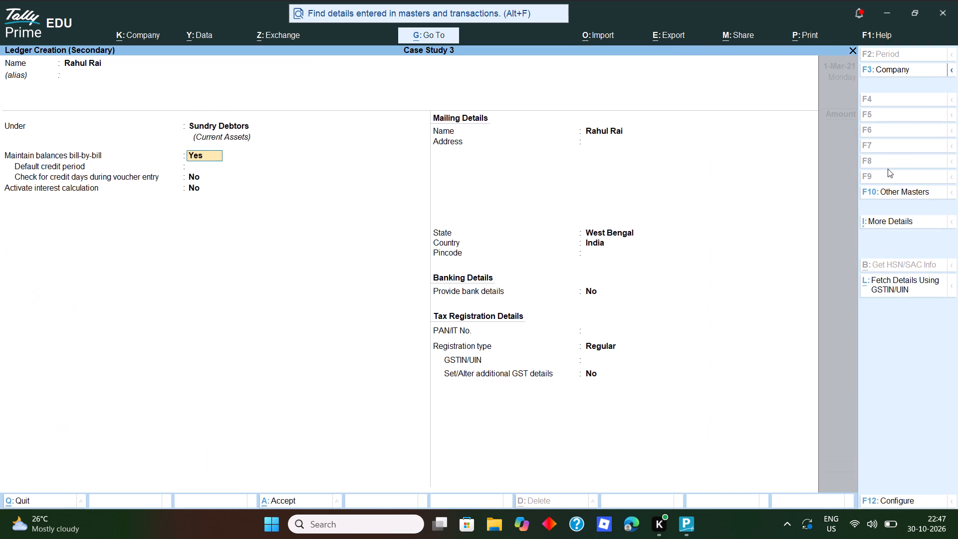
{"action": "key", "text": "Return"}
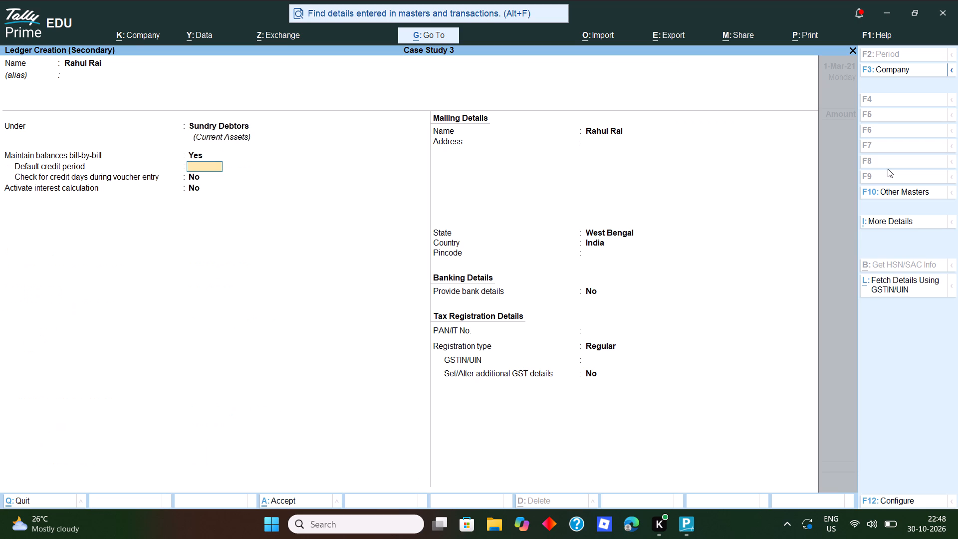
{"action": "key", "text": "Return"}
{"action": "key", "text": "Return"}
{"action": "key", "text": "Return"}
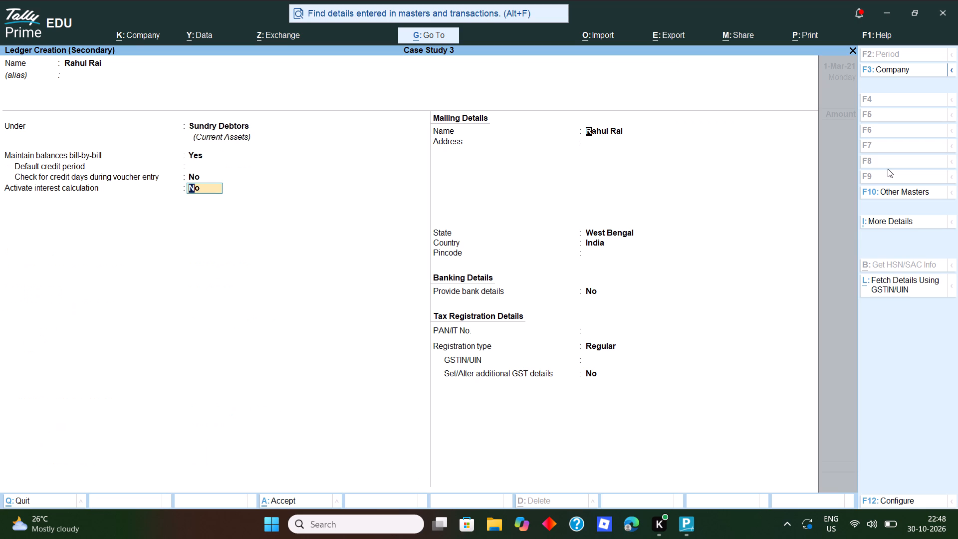
Set customer Rahul's state to Uttar Pradesh, keep Regular registration without a GSTIN, and save the ledger.
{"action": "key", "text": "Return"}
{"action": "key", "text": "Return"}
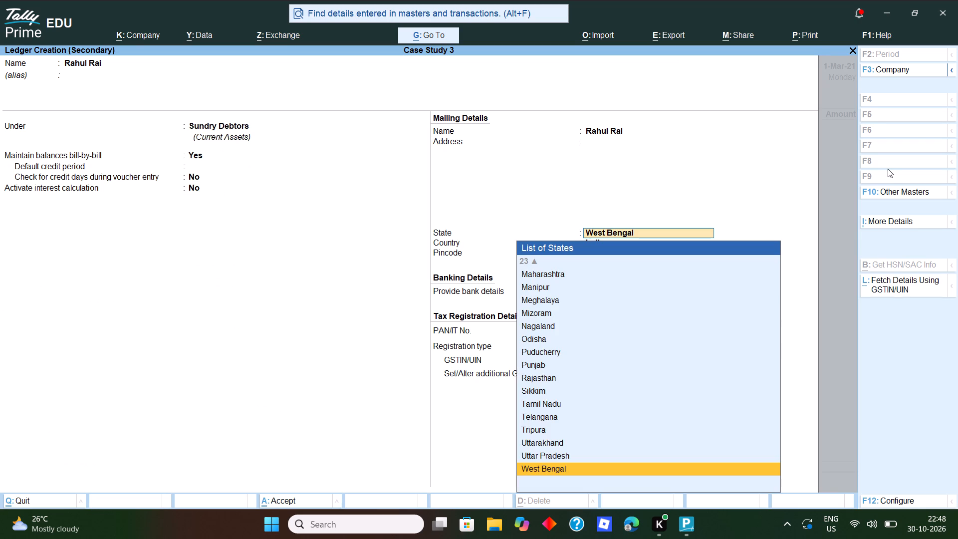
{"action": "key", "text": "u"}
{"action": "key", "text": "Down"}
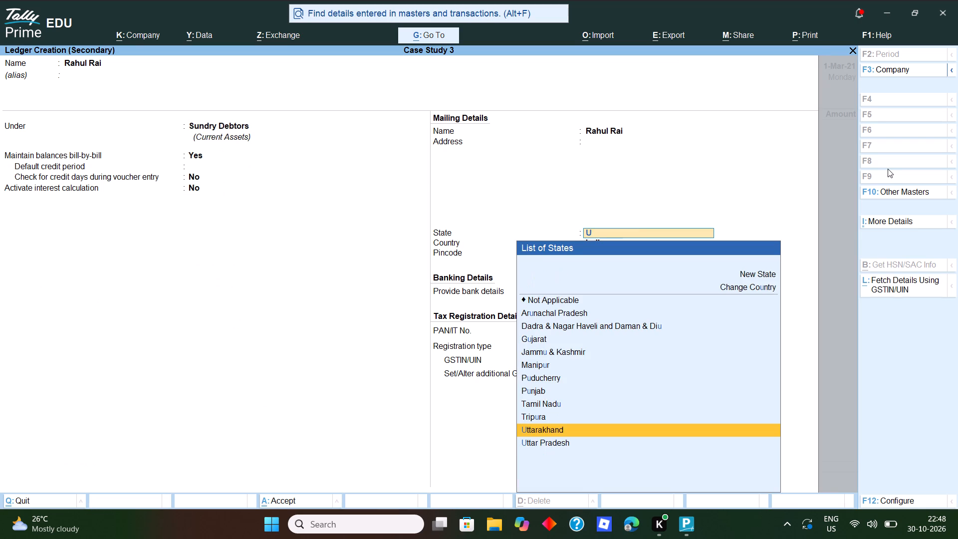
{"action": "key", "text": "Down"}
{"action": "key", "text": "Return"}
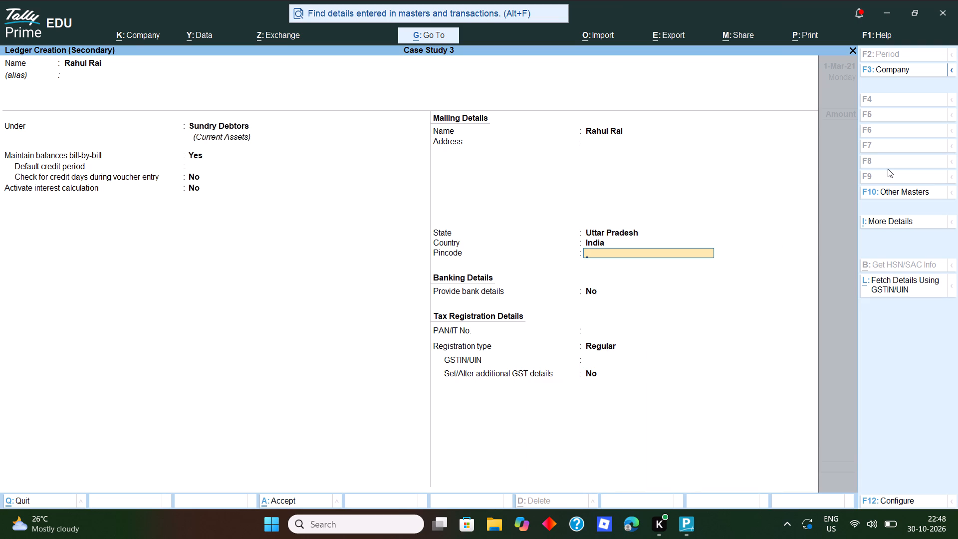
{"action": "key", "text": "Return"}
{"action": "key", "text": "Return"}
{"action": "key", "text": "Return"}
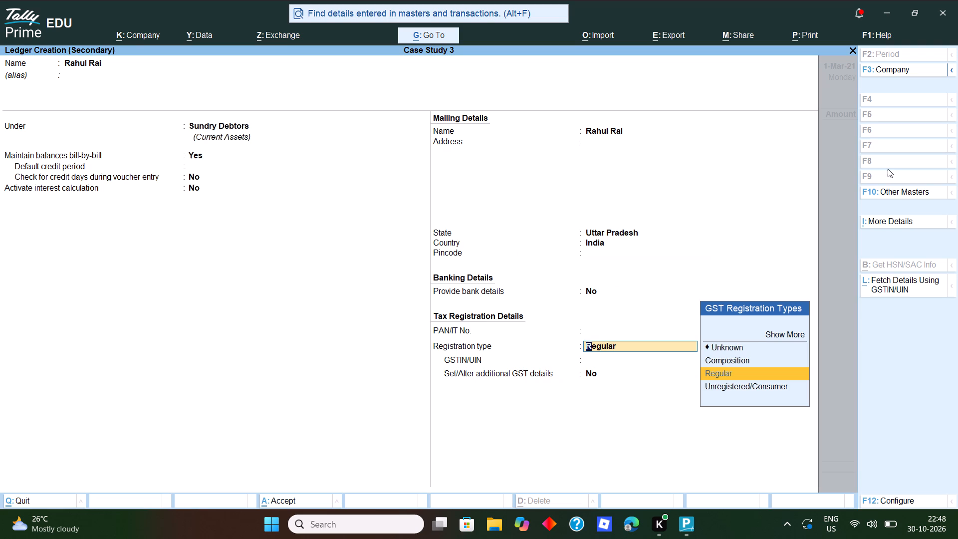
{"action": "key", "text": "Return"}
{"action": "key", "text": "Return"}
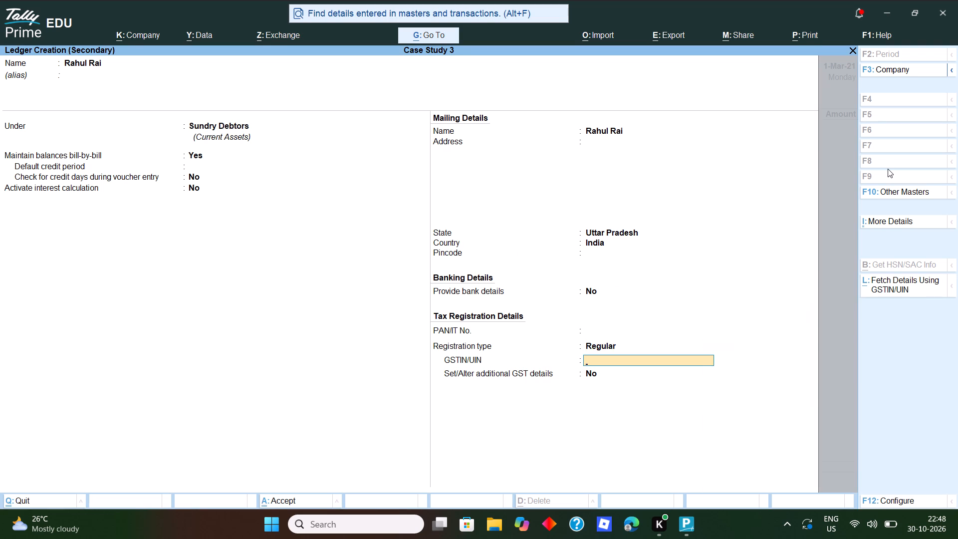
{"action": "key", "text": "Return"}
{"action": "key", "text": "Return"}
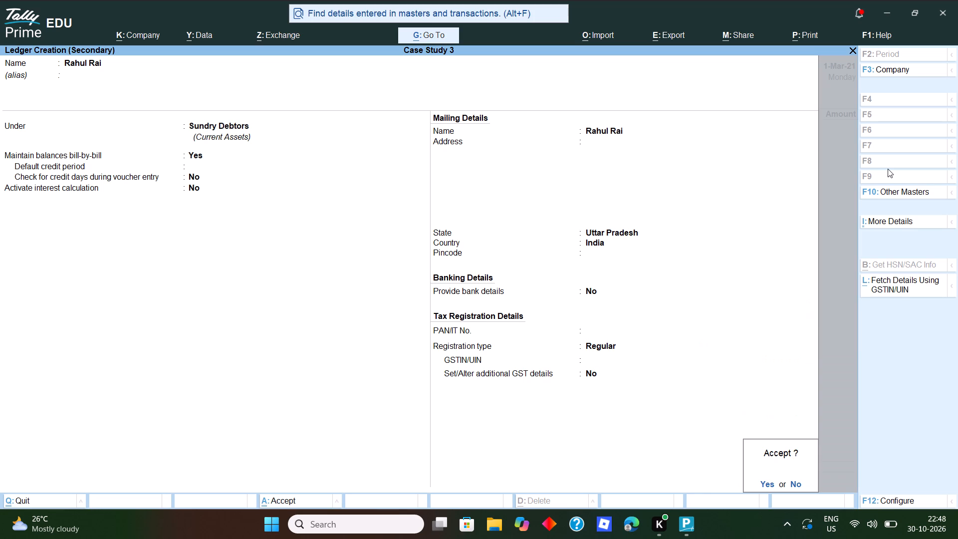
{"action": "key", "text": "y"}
Leave the sales voucher's dispatch details blank and accept the party details with Uttar Pradesh as place of supply.
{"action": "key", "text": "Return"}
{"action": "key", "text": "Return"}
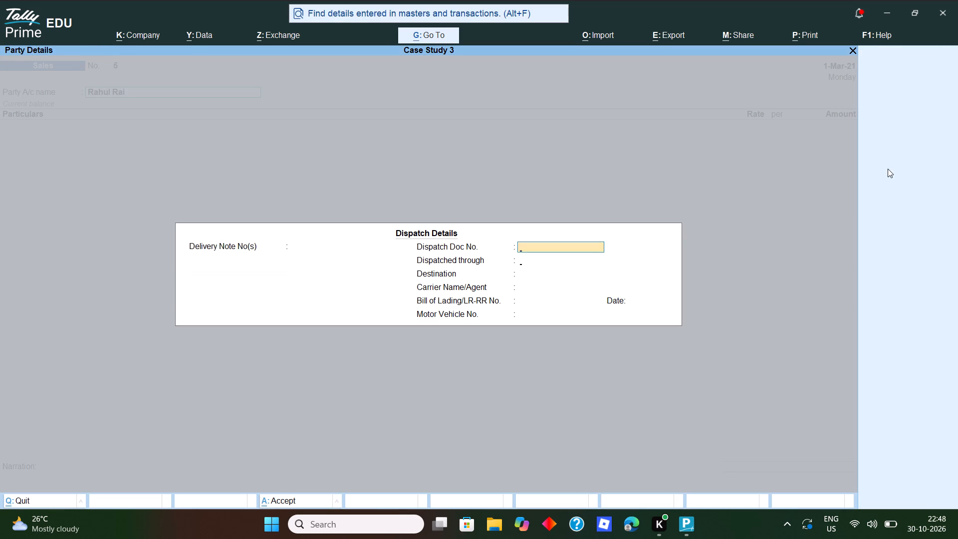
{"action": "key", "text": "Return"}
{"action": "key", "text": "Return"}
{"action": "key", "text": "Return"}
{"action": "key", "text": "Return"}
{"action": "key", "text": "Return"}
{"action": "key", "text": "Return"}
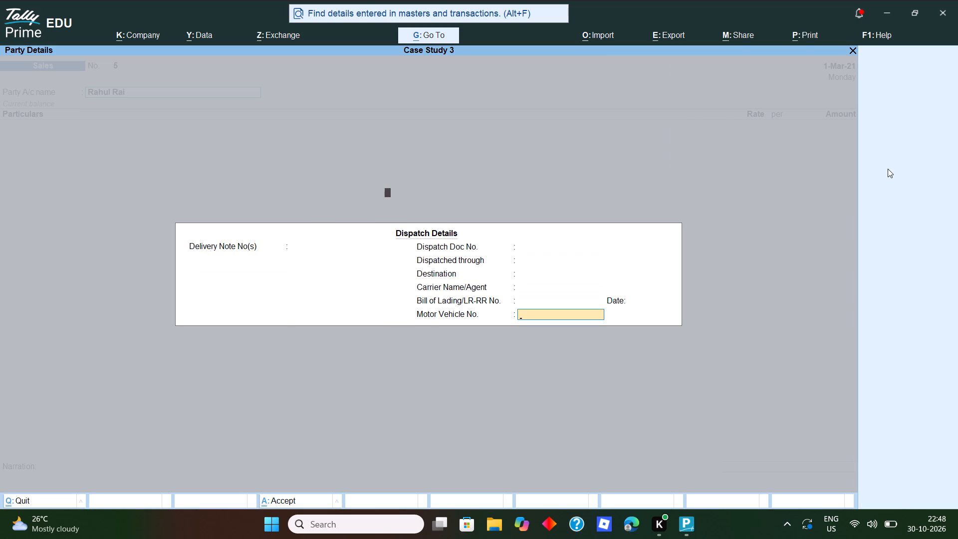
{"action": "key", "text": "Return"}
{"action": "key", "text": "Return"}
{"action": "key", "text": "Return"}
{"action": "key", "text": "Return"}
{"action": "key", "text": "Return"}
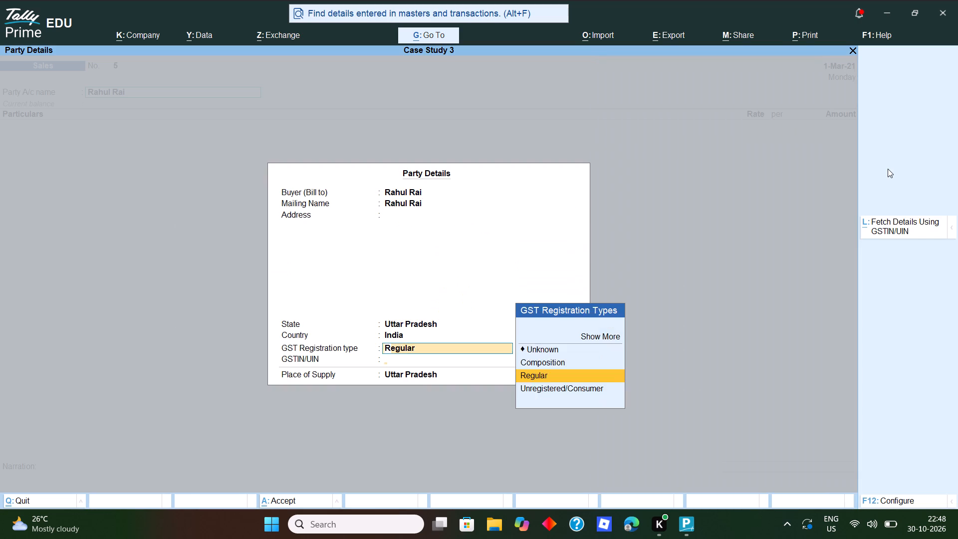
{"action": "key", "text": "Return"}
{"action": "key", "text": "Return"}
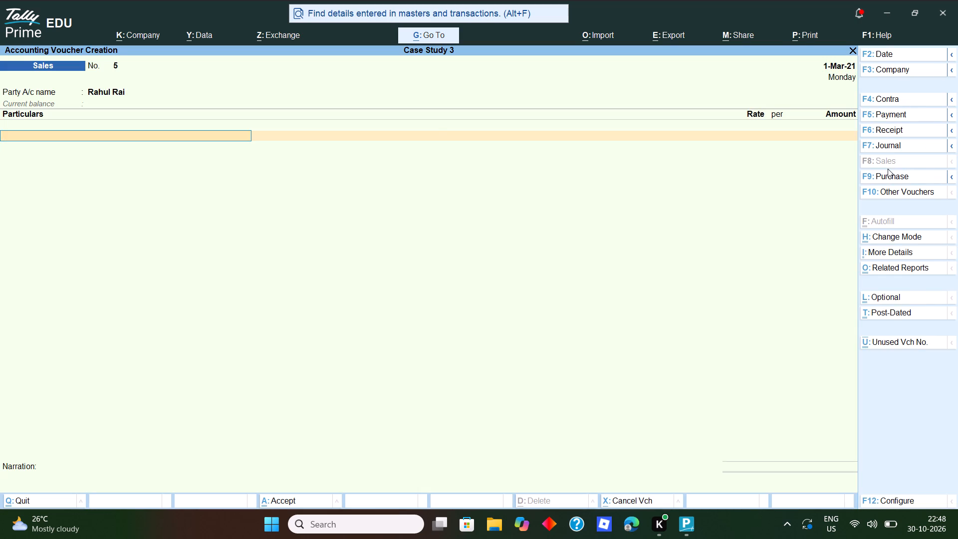
From the sales voucher, start a new ledger named Construction Service under Sales Accounts, with ledger type Not Applicable.
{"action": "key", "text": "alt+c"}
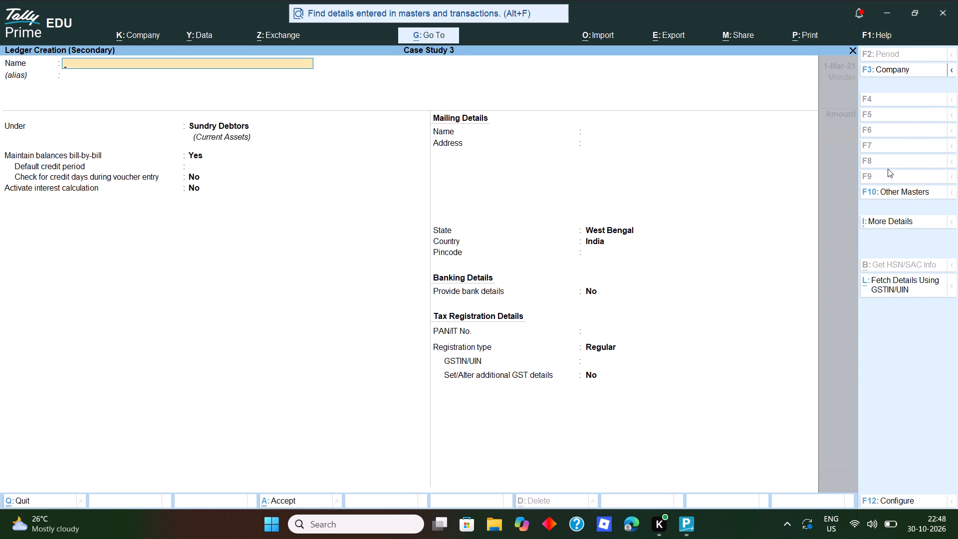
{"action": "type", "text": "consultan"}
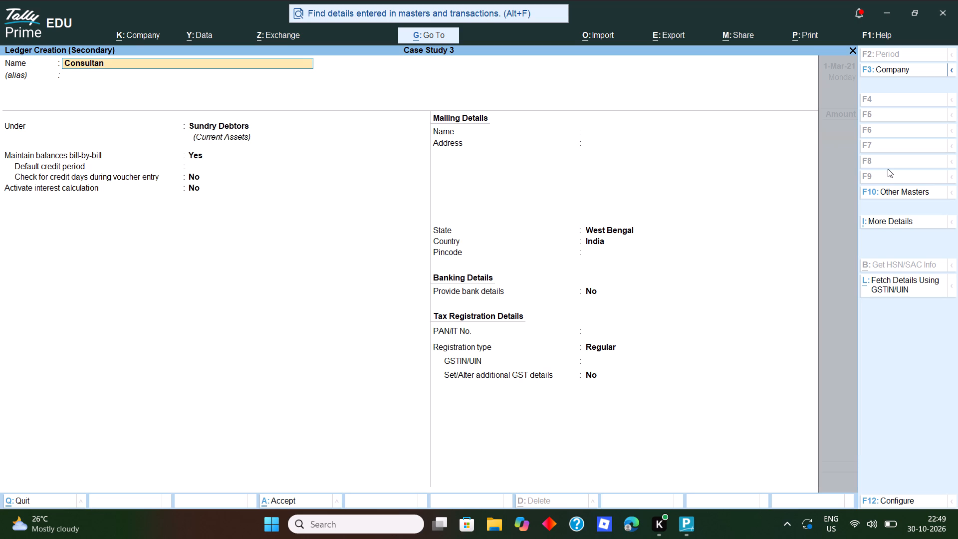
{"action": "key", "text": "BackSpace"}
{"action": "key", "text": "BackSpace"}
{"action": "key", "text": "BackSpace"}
{"action": "key", "text": "BackSpace"}
{"action": "key", "text": "BackSpace"}
{"action": "key", "text": "BackSpace"}
{"action": "key", "text": "BackSpace"}
{"action": "type", "text": "nstr"}
{"action": "type", "text": "uc"}
{"action": "type", "text": "tion serviece"}
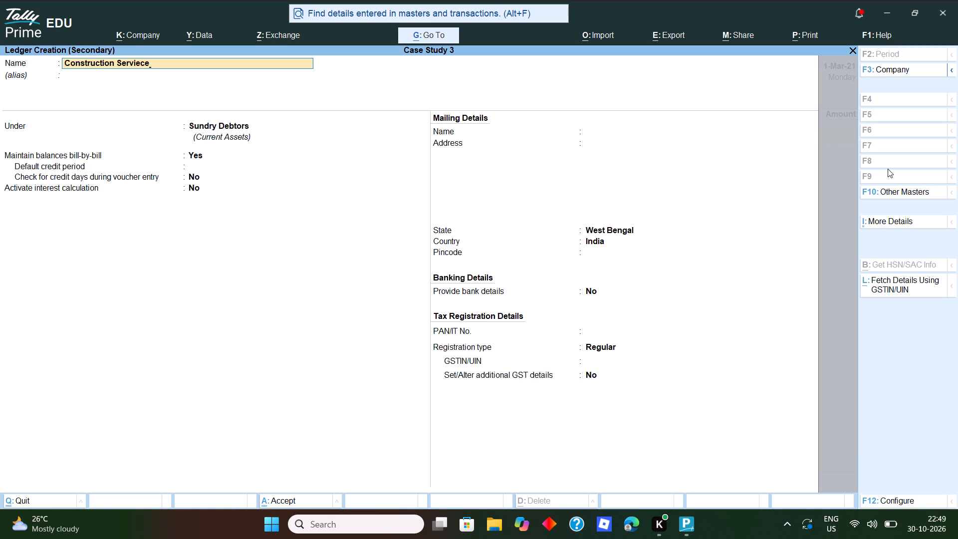
{"action": "key", "text": "BackSpace"}
{"action": "key", "text": "BackSpace"}
{"action": "key", "text": "BackSpace"}
{"action": "type", "text": "ce"}
{"action": "key", "text": "Return"}
{"action": "key", "text": "Return"}
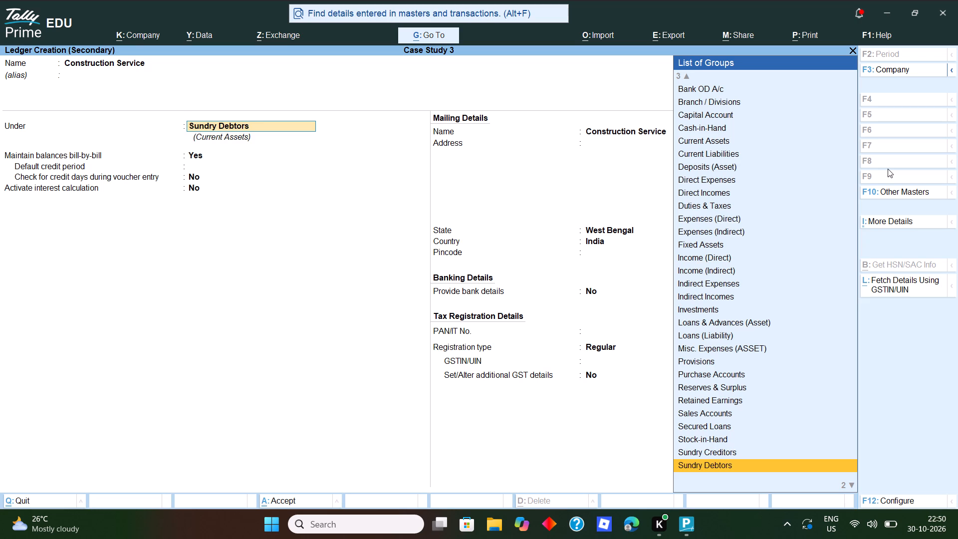
{"action": "type", "text": "sal"}
{"action": "key", "text": "Return"}
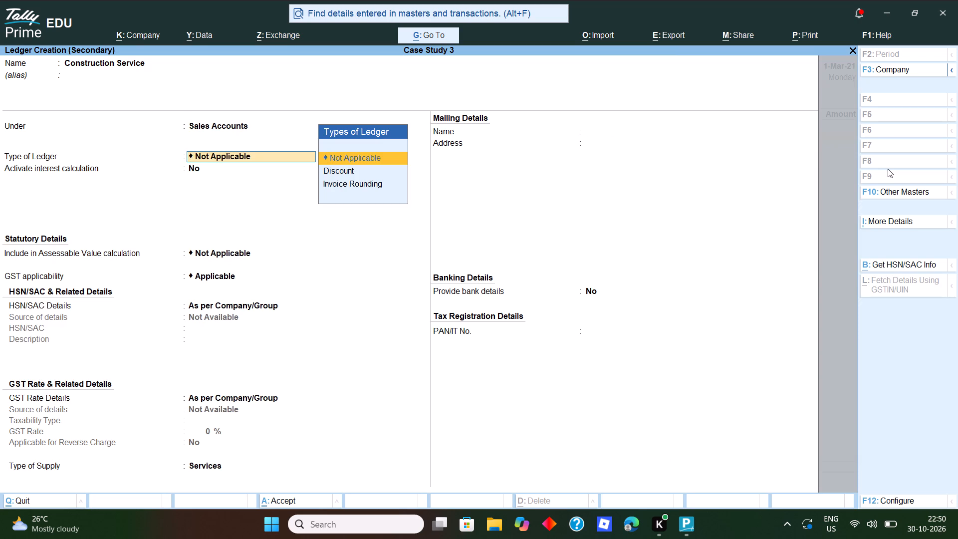
{"action": "key", "text": "Return"}
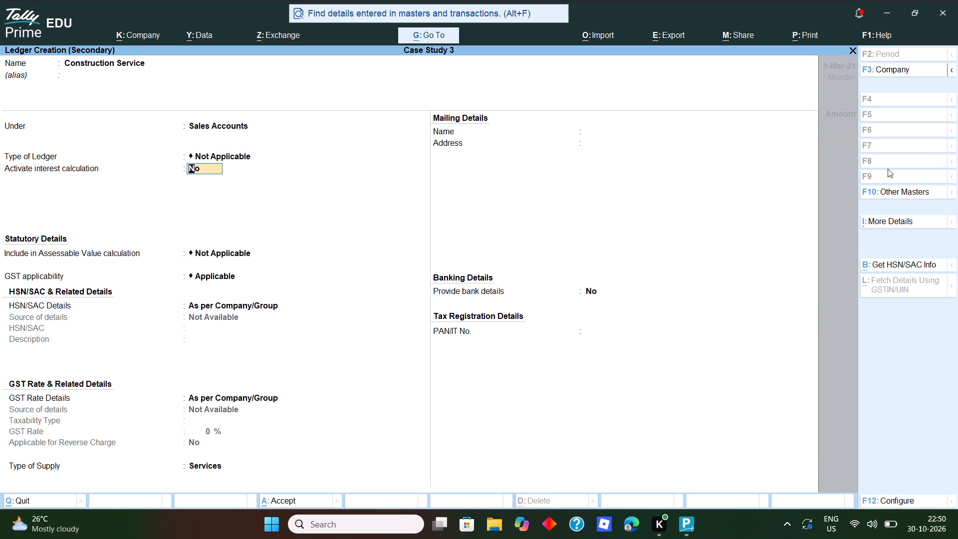
In the company features, set Maintain Accounts to No and try to set Maintain Inventory to No.
{"action": "key", "text": "F11"}
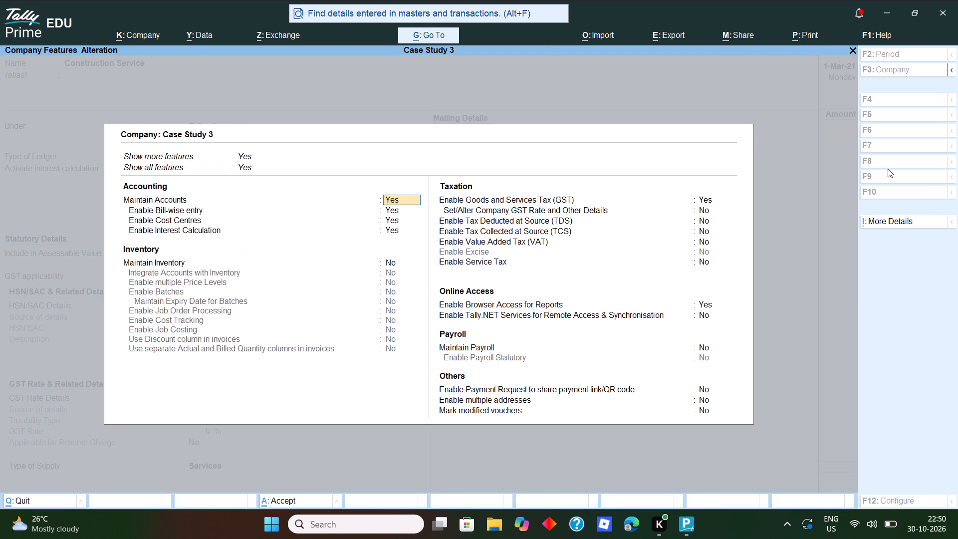
{"action": "key", "text": "Down"}
{"action": "key", "text": "Down"}
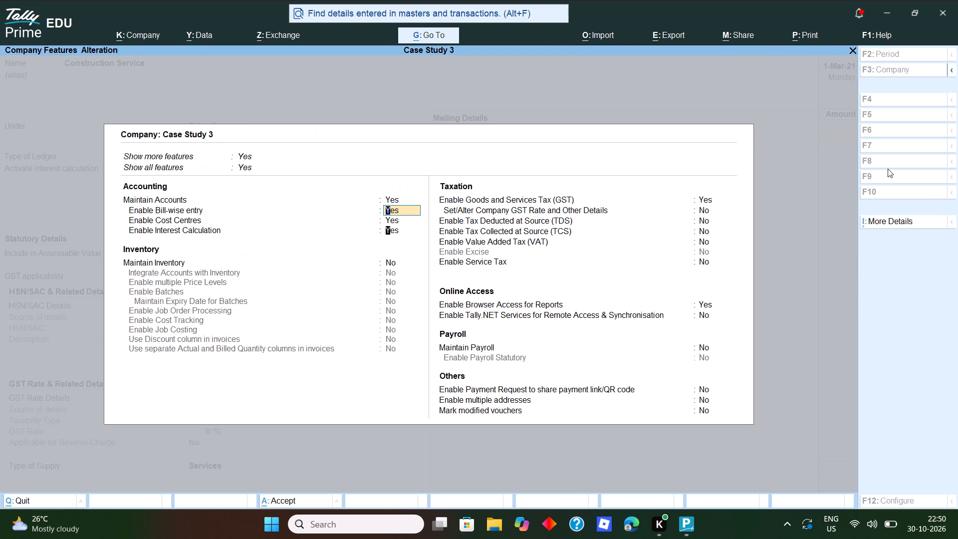
{"action": "key", "text": "Up"}
{"action": "key", "text": "Down"}
{"action": "key", "text": "Up"}
{"action": "key", "text": "Up"}
{"action": "key", "text": "n"}
{"action": "key", "text": "Down"}
{"action": "key", "text": "Up"}
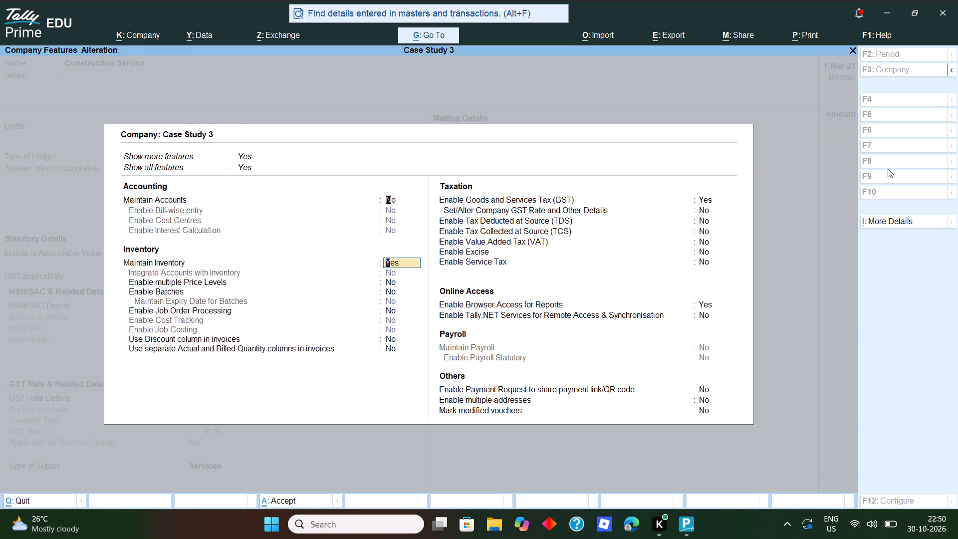
{"action": "key", "text": "Down"}
{"action": "key", "text": "n"}
{"action": "key", "text": "Up"}
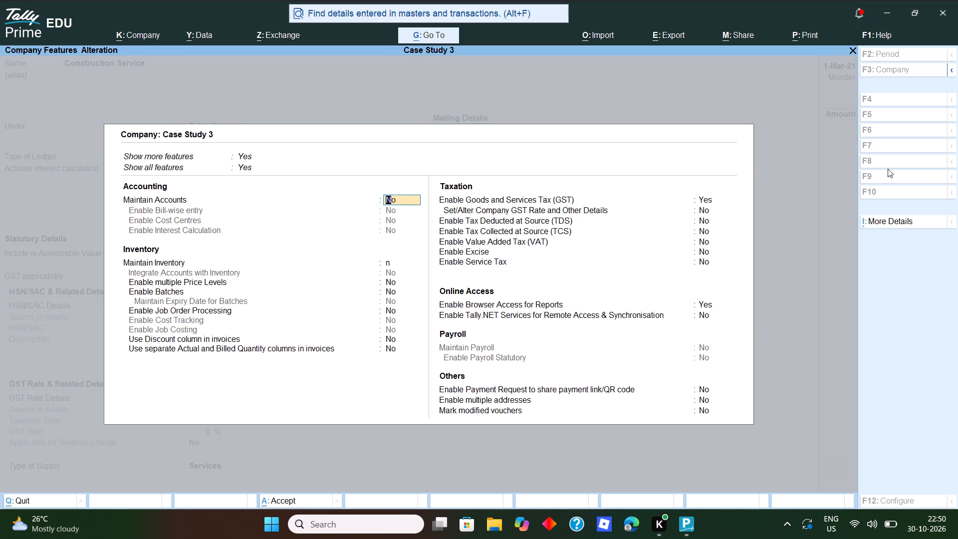
Set Maintain Accounts, bill-wise entry and interest calculation to Yes, Maintain Inventory to No, and save the company features.
{"action": "key", "text": "y"}
{"action": "key", "text": "Down"}
{"action": "key", "text": "y"}
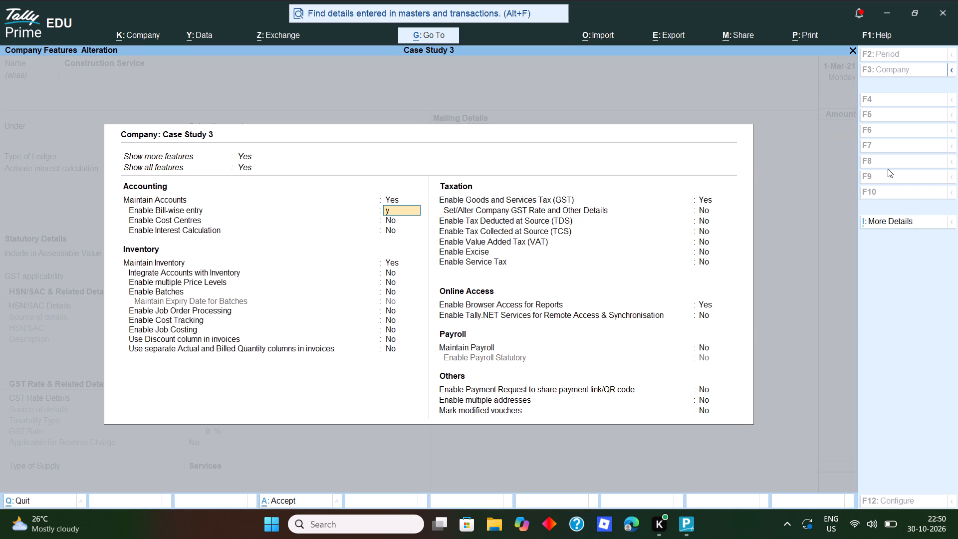
{"action": "key", "text": "Down"}
{"action": "key", "text": "Down"}
{"action": "key", "text": "y"}
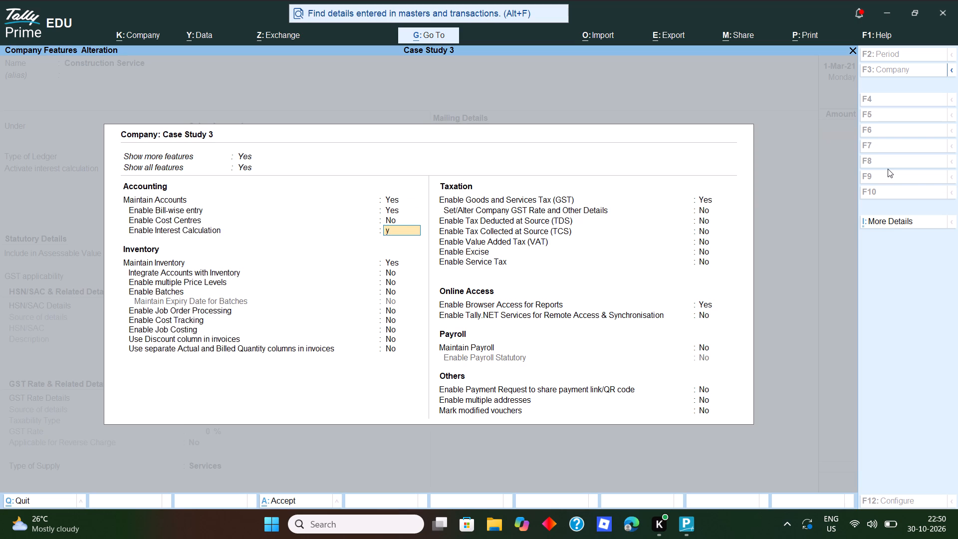
{"action": "key", "text": "Down"}
{"action": "key", "text": "n"}
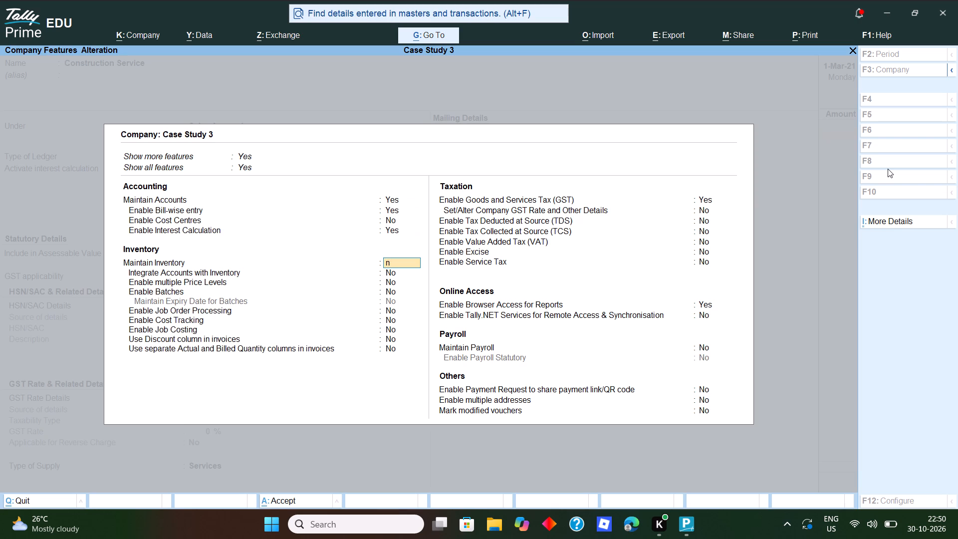
{"action": "key", "text": "Down"}
{"action": "key", "text": "ctrl+a"}
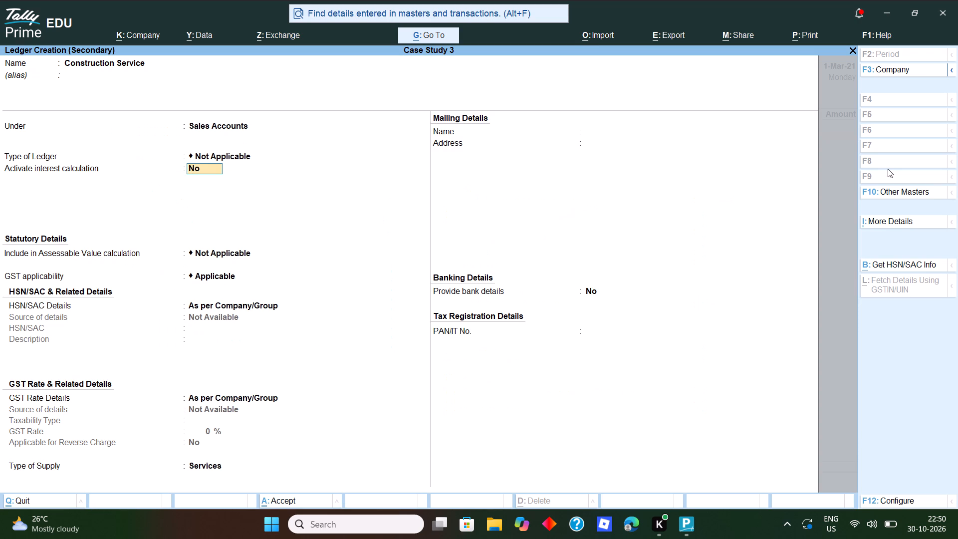
In the Construction Service ledger, keep GST applicable, specify HSN/SAC details here, and set HSN/SAC to Not Applicable with no description.
{"action": "key", "text": "Return"}
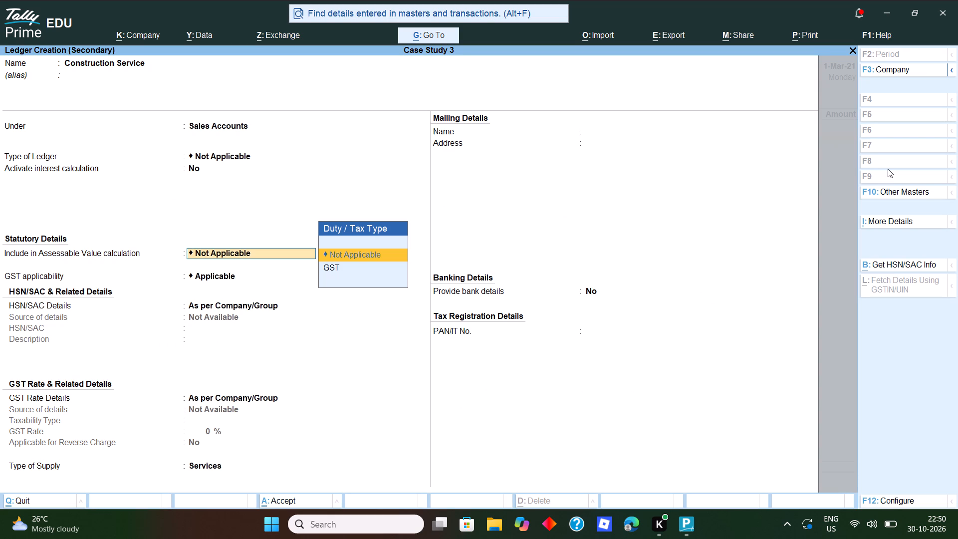
{"action": "key", "text": "Return"}
{"action": "key", "text": "Return"}
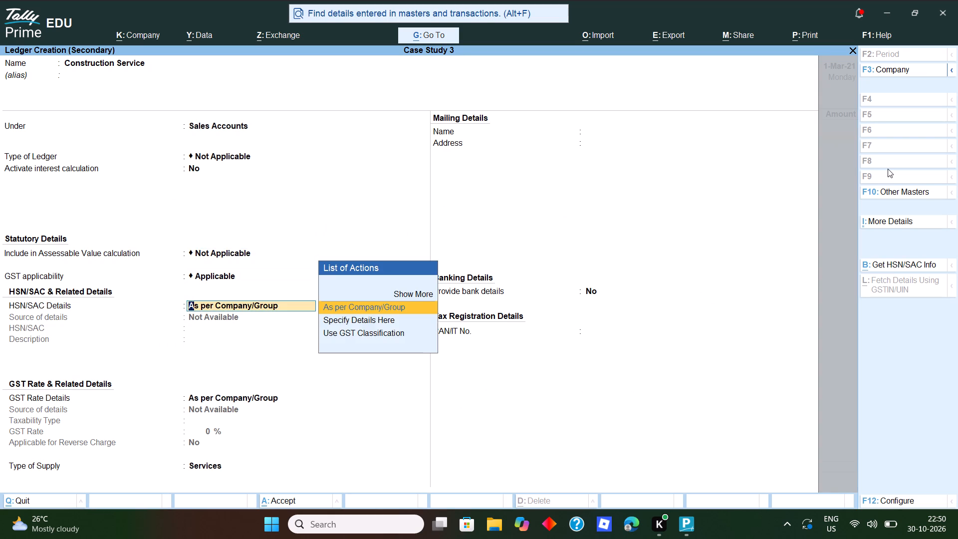
{"action": "key", "text": "Down"}
{"action": "key", "text": "Return"}
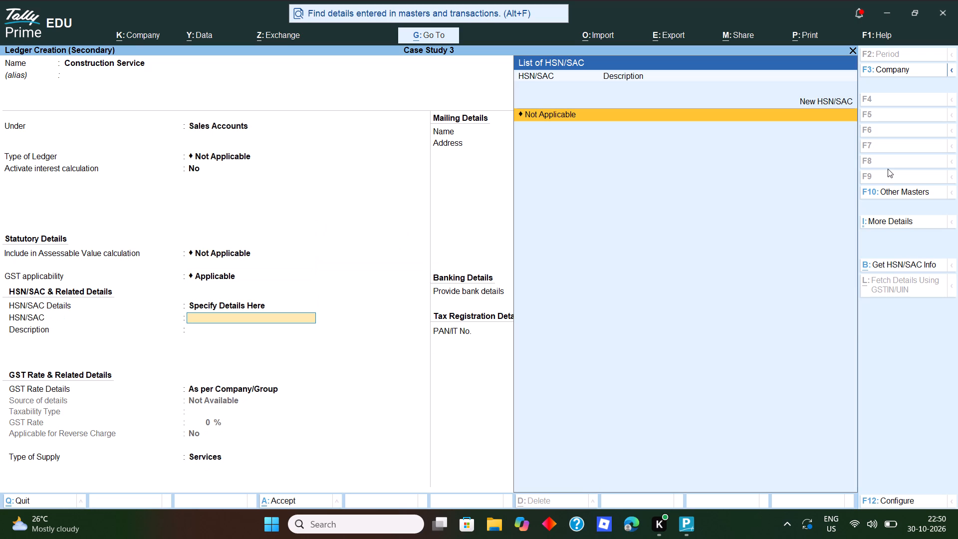
{"action": "key", "text": "Return"}
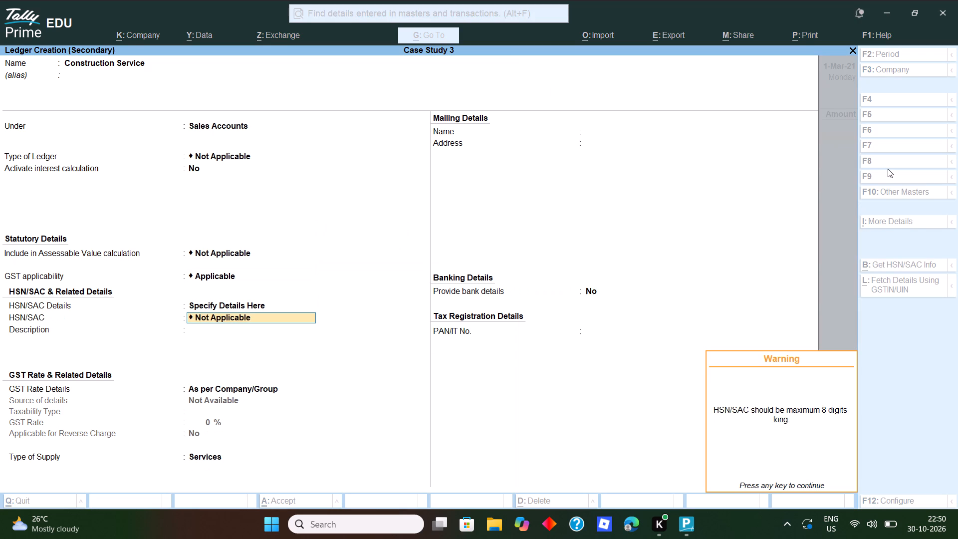
{"action": "key", "text": "Return"}
{"action": "key", "text": "Return"}
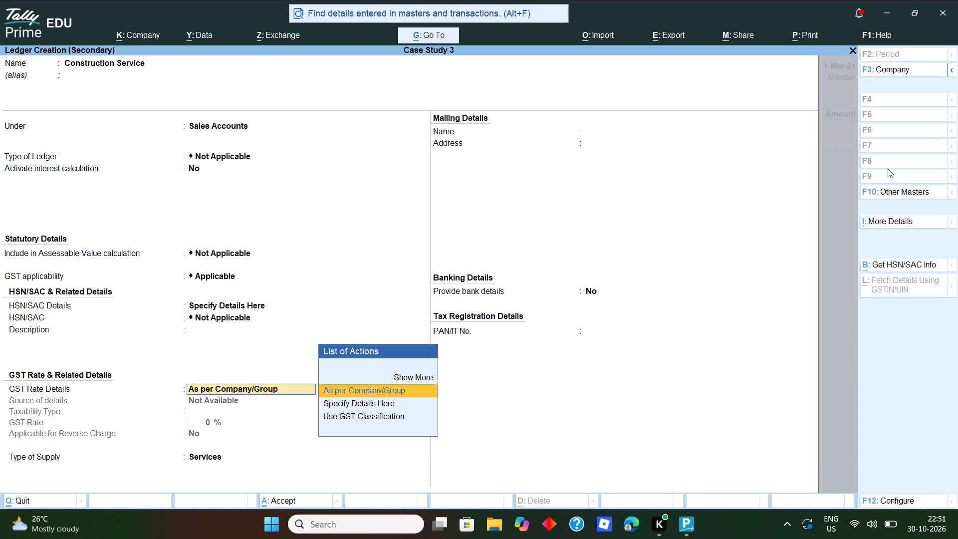
Specify the ledger's GST rate details here as Taxable at 18%, no reverse charge, supply type Services, and save the ledger.
{"action": "key", "text": "Down"}
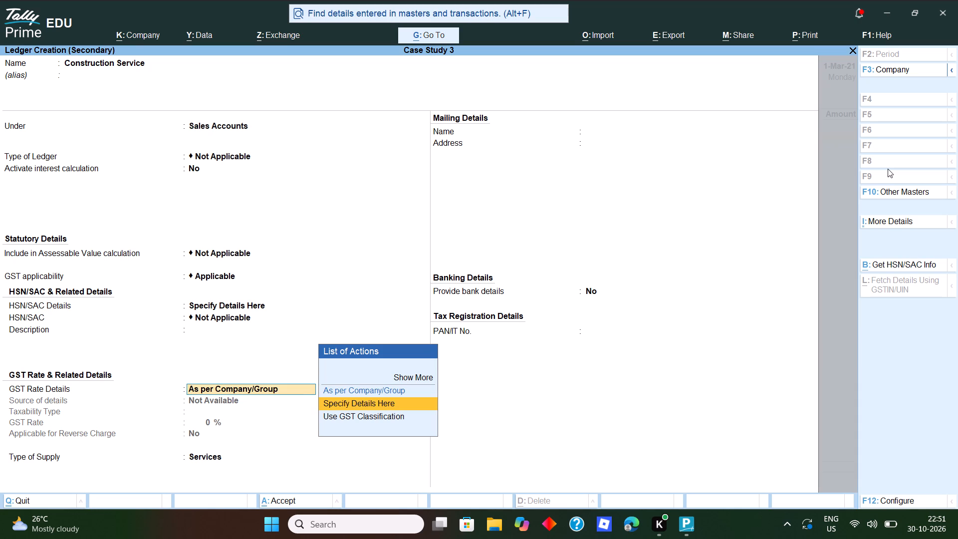
{"action": "key", "text": "Return"}
{"action": "key", "text": "Return"}
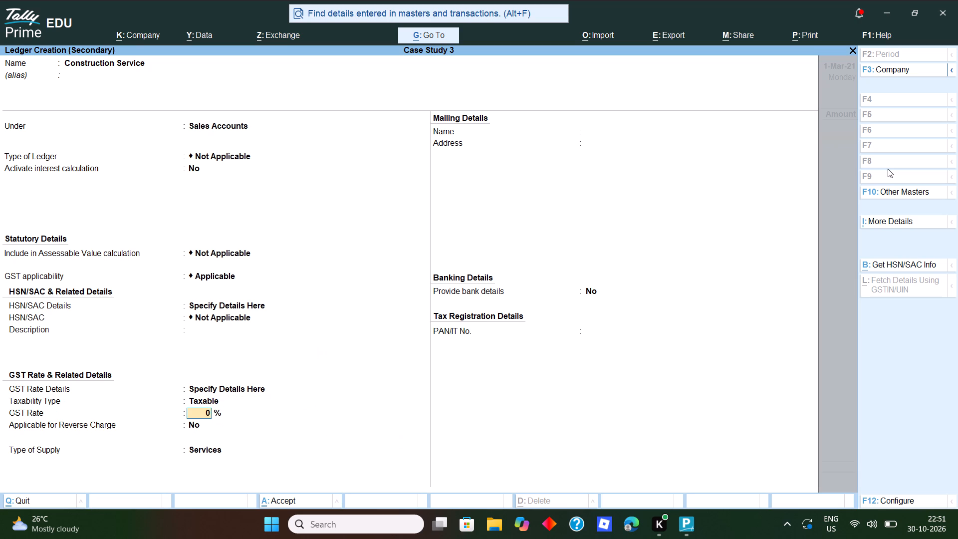
{"action": "type", "text": "18"}
{"action": "key", "text": "Return"}
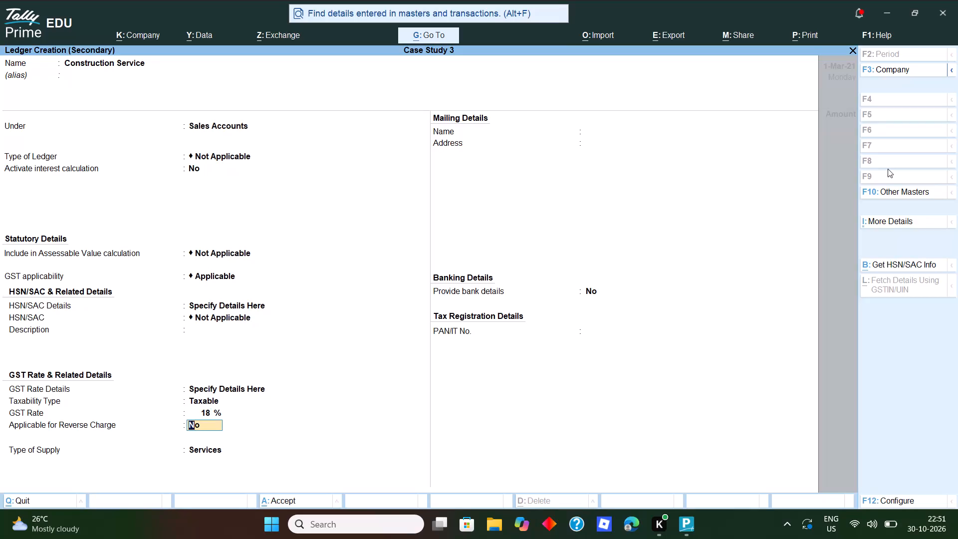
{"action": "key", "text": "Return"}
{"action": "key", "text": "Return"}
{"action": "key", "text": "Return"}
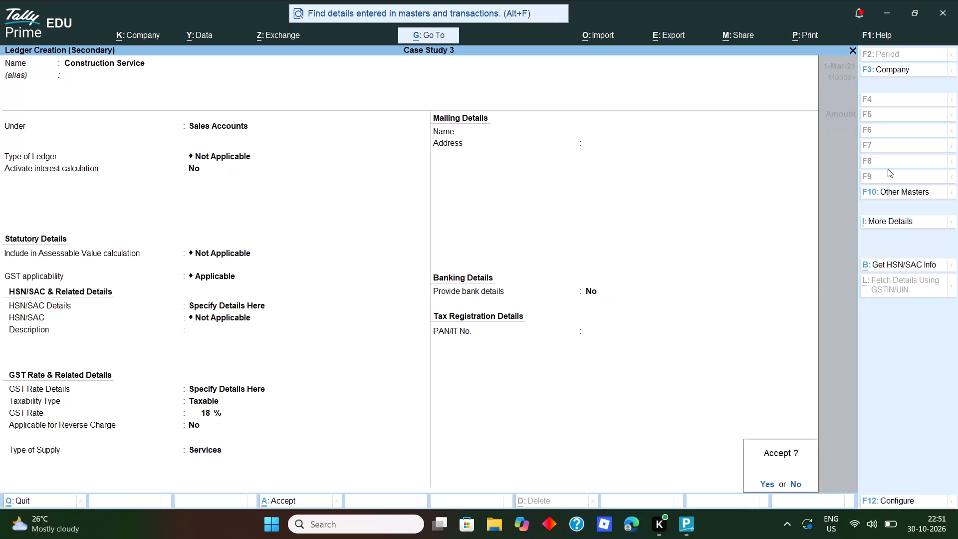
{"action": "key", "text": "y"}
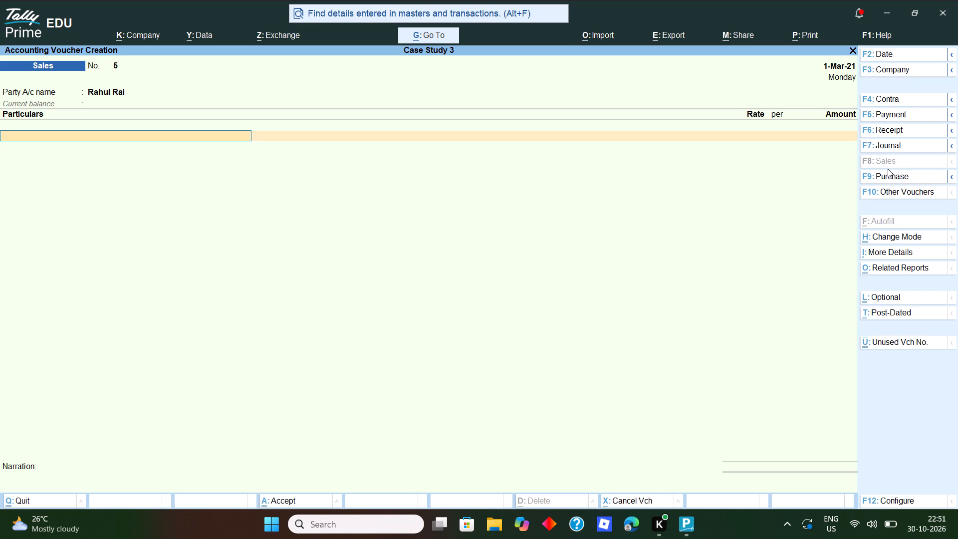
Add Construction Service for 36,000 and the IGST ledger to the sales voucher, then end the ledger list.
{"action": "type", "text": "con"}
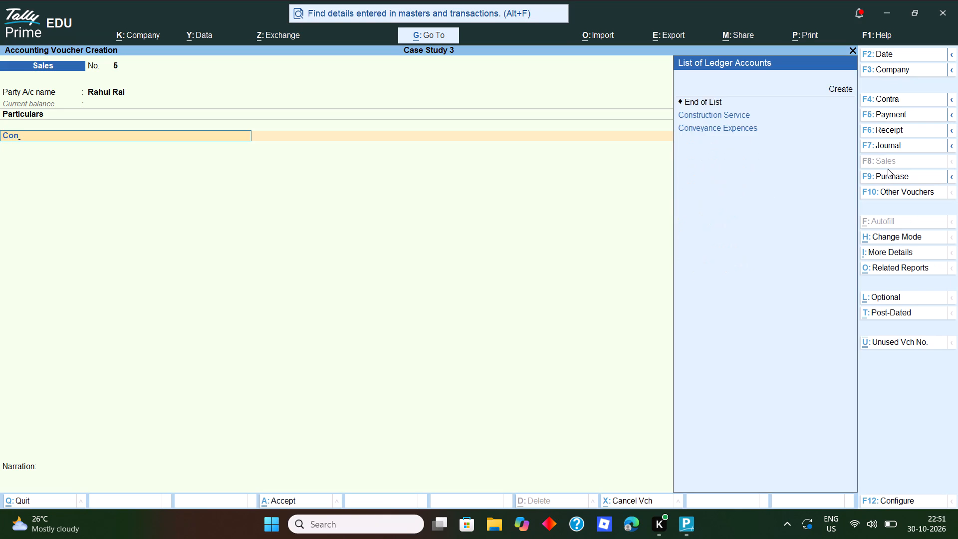
{"action": "key", "text": "Down"}
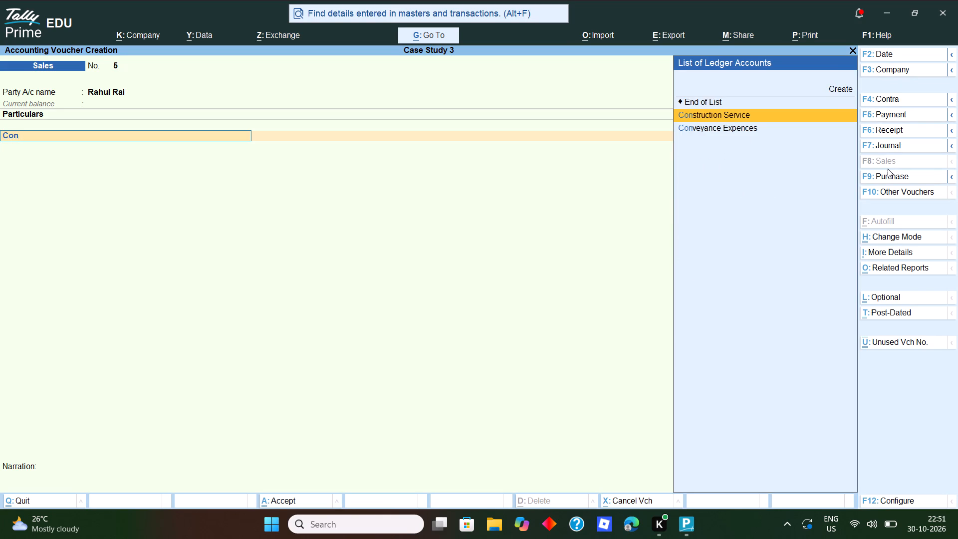
{"action": "key", "text": "Return"}
{"action": "type", "text": "36000"}
{"action": "key", "text": "Return"}
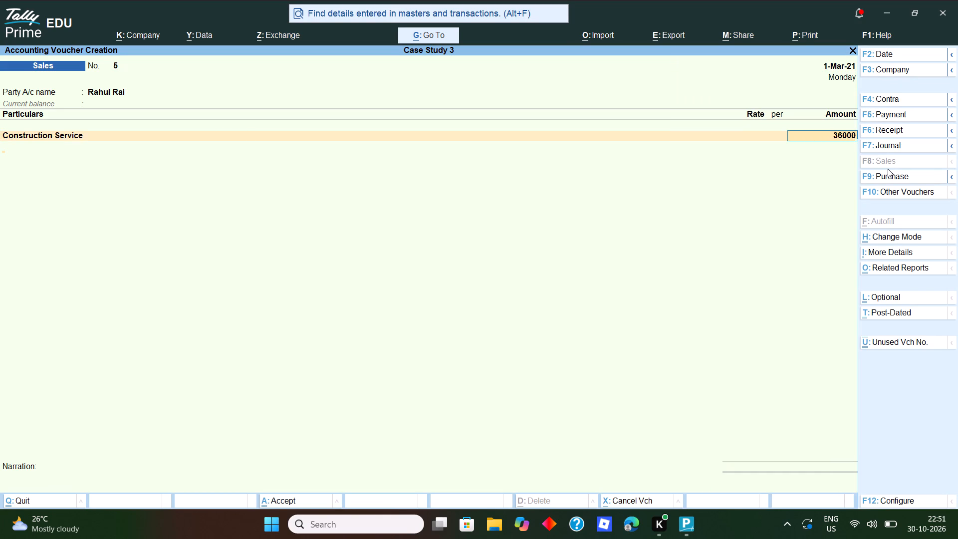
{"action": "key", "text": "i"}
{"action": "key", "text": "Return"}
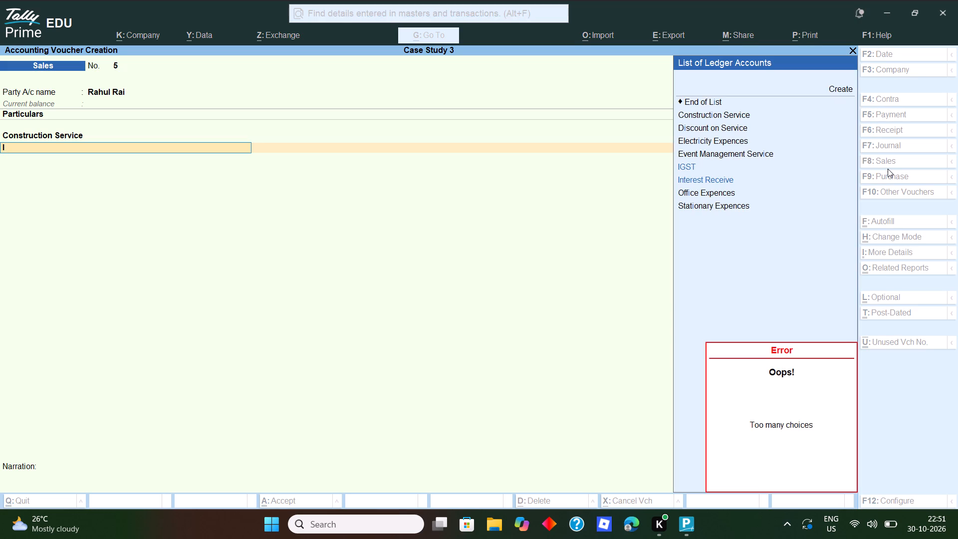
{"action": "key", "text": "g"}
{"action": "key", "text": "Return"}
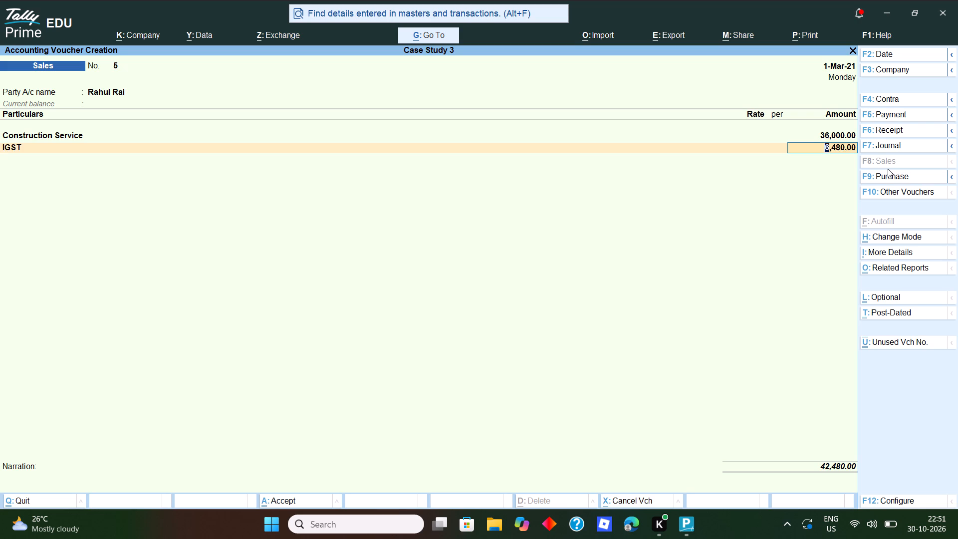
{"action": "key", "text": "Return"}
{"action": "key", "text": "Return"}
{"action": "key", "text": "Return"}
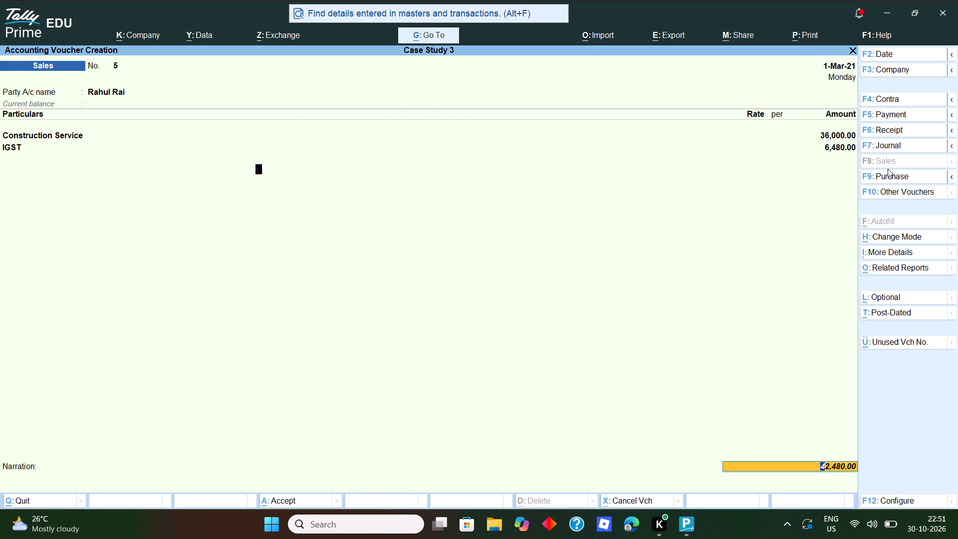
Record the customer's bill as New Ref 5 for 42,480 Dr, leave the narration blank, and save the sales voucher.
{"action": "key", "text": "Return"}
{"action": "key", "text": "Return"}
{"action": "key", "text": "Return"}
{"action": "key", "text": "Return"}
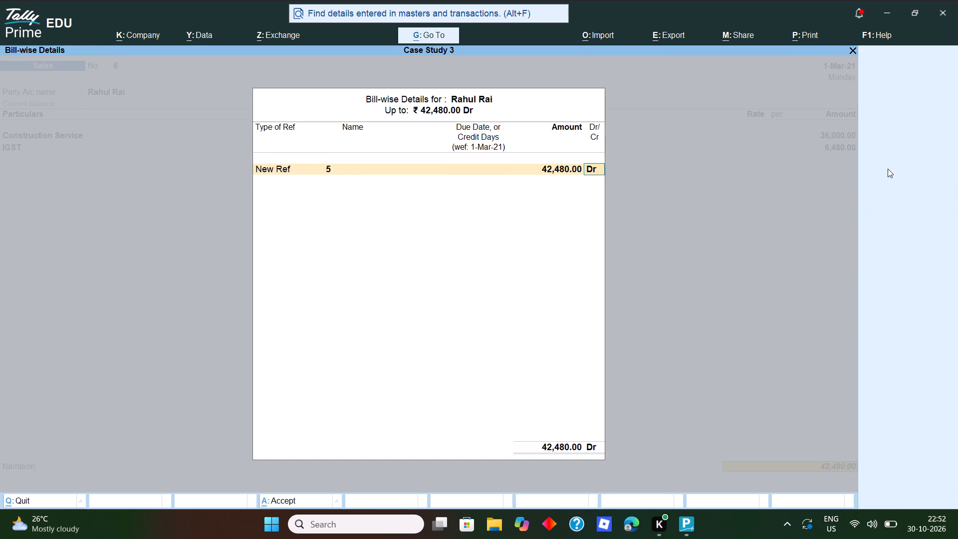
{"action": "key", "text": "Return"}
{"action": "key", "text": "Return"}
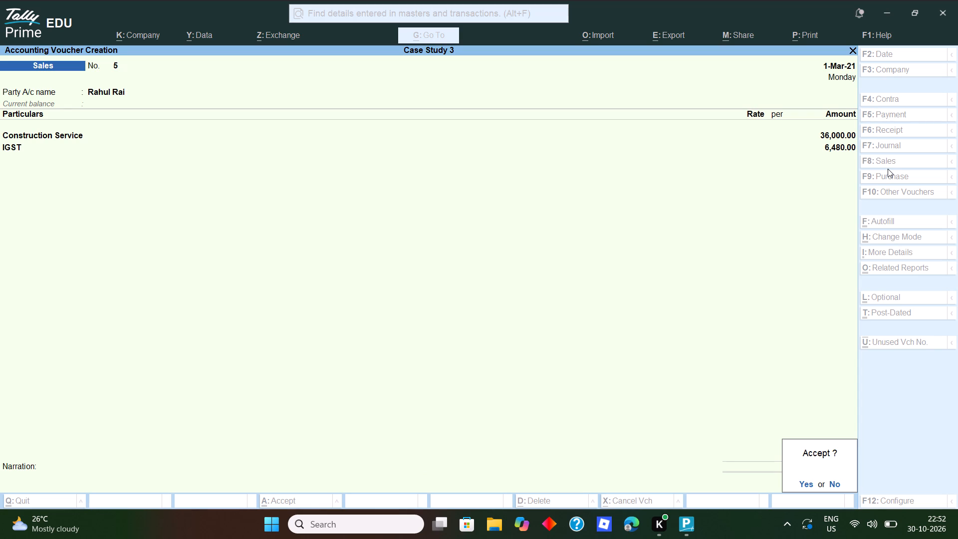
{"action": "key", "text": "y"}
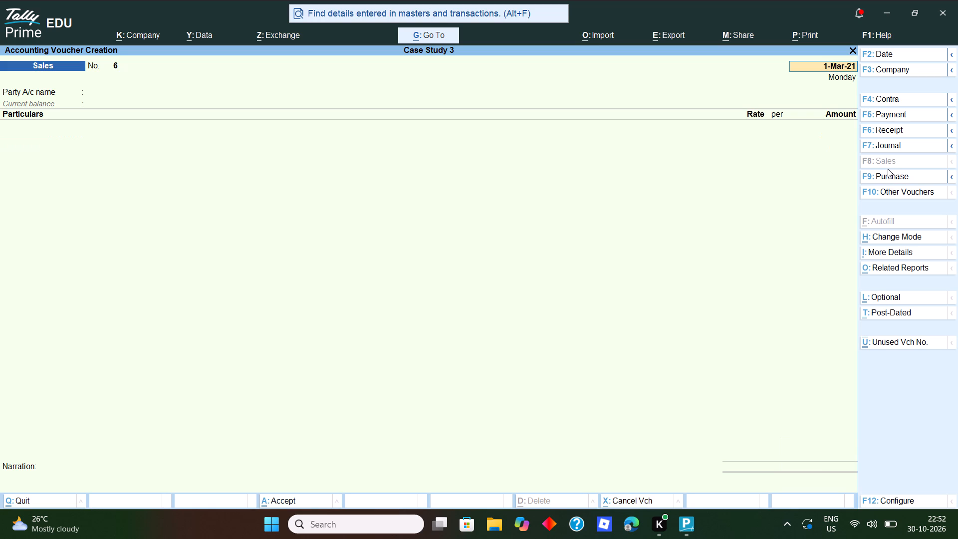
Start a receipt voucher dated 1-Mar-21 and credit the Uttar Pradesh customer 42,480 against pending bill 5.
{"action": "key", "text": "F6"}
{"action": "key", "text": "Return"}
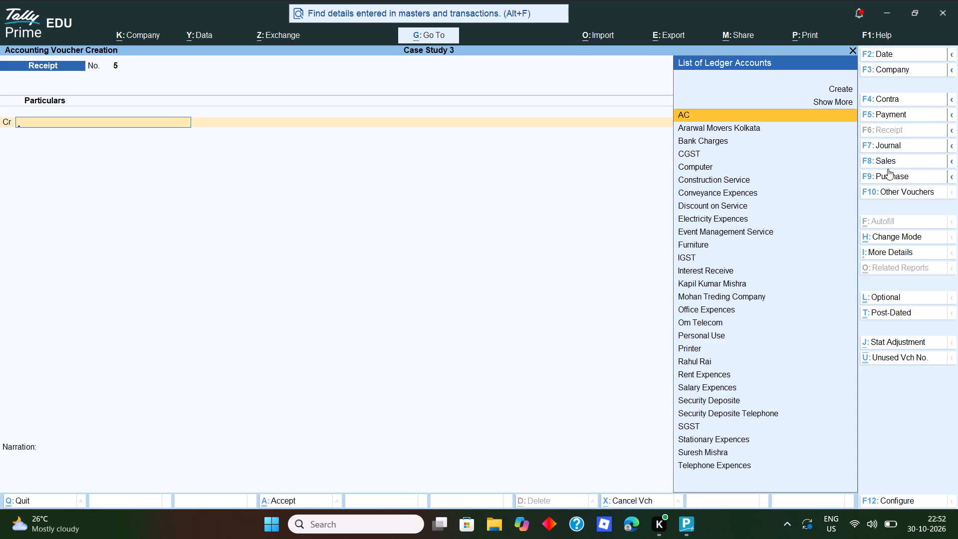
{"action": "type", "text": "rahu"}
{"action": "key", "text": "Return"}
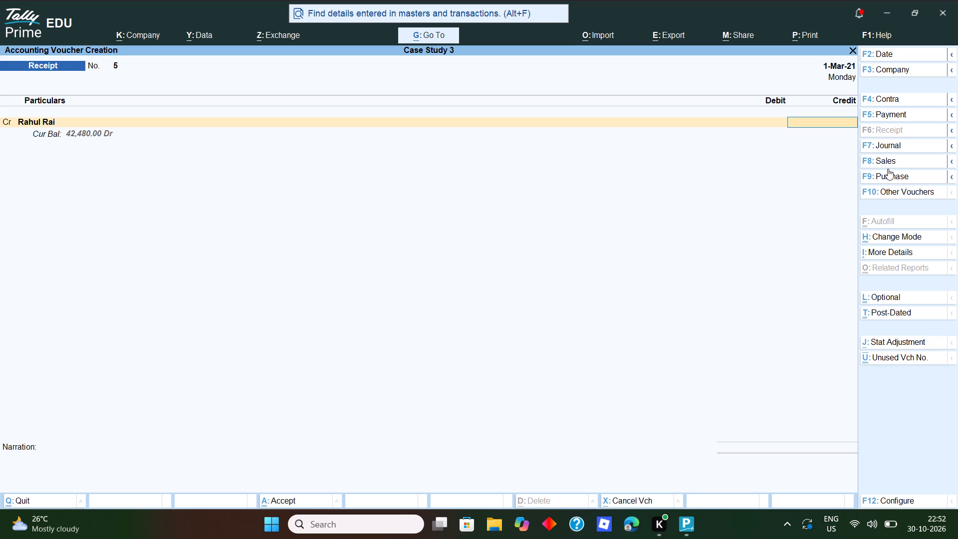
{"action": "type", "text": "42"}
{"action": "type", "text": "480"}
{"action": "key", "text": "Return"}
{"action": "key", "text": "Return"}
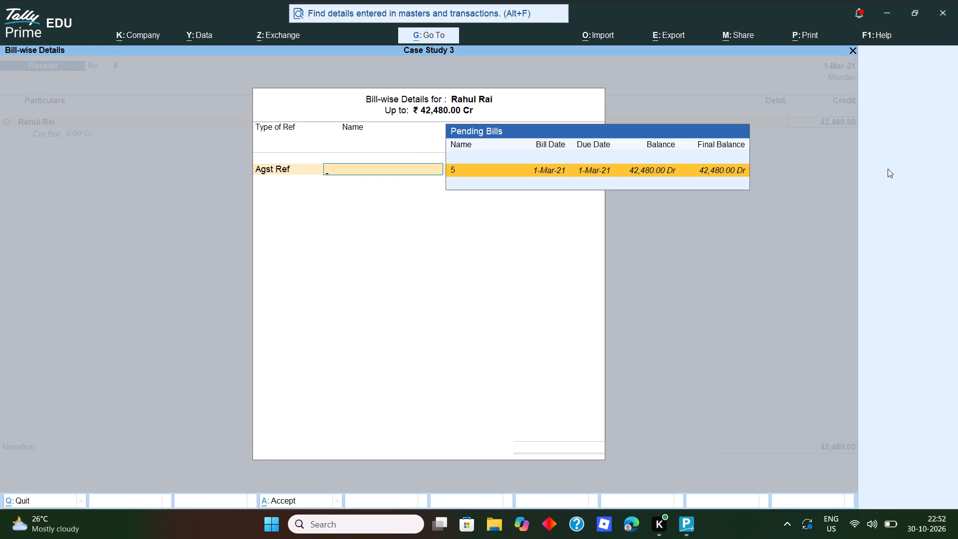
{"action": "key", "text": "Return"}
{"action": "key", "text": "Return"}
{"action": "key", "text": "Return"}
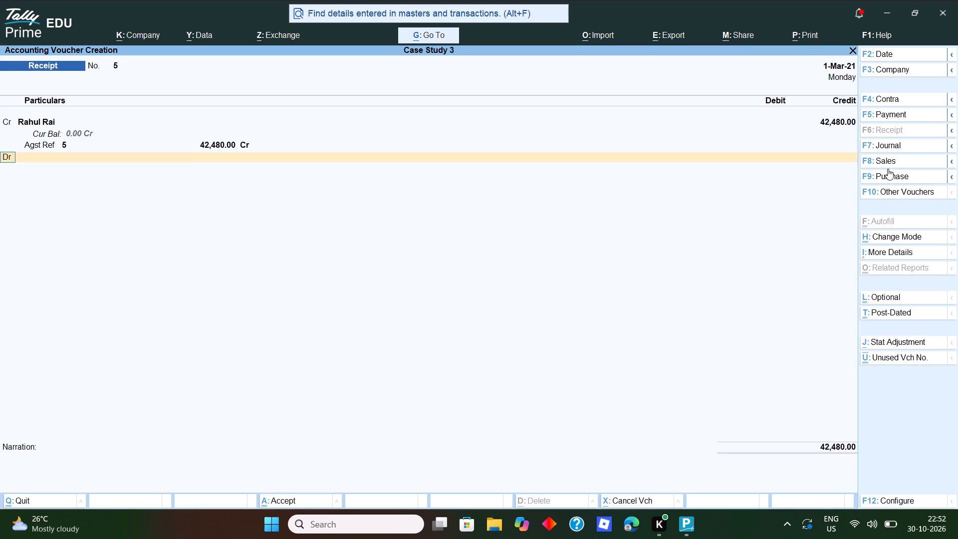
Debit SBI Bank for 42,480 in the receipt voucher.
{"action": "key", "text": "Return"}
{"action": "key", "text": "c"}
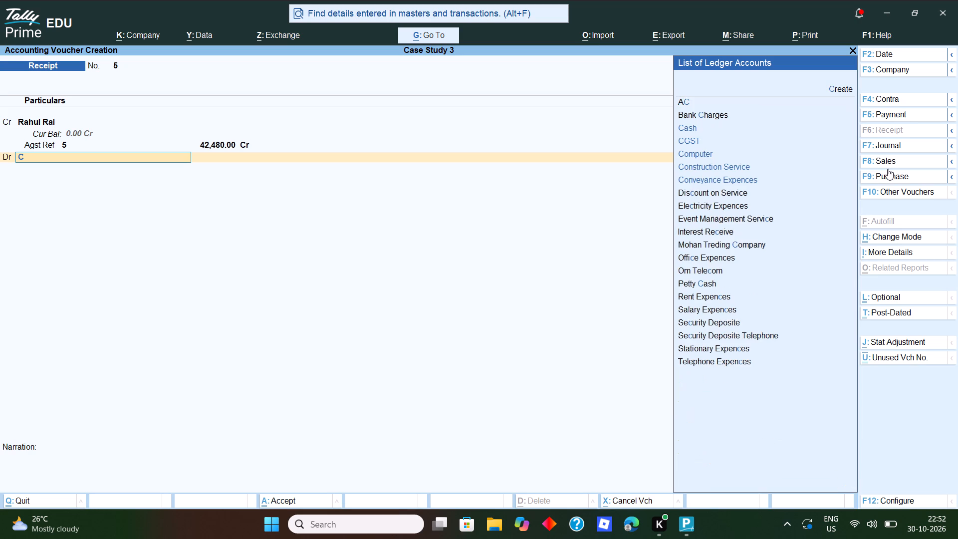
{"action": "key", "text": "BackSpace"}
{"action": "type", "text": "sbi"}
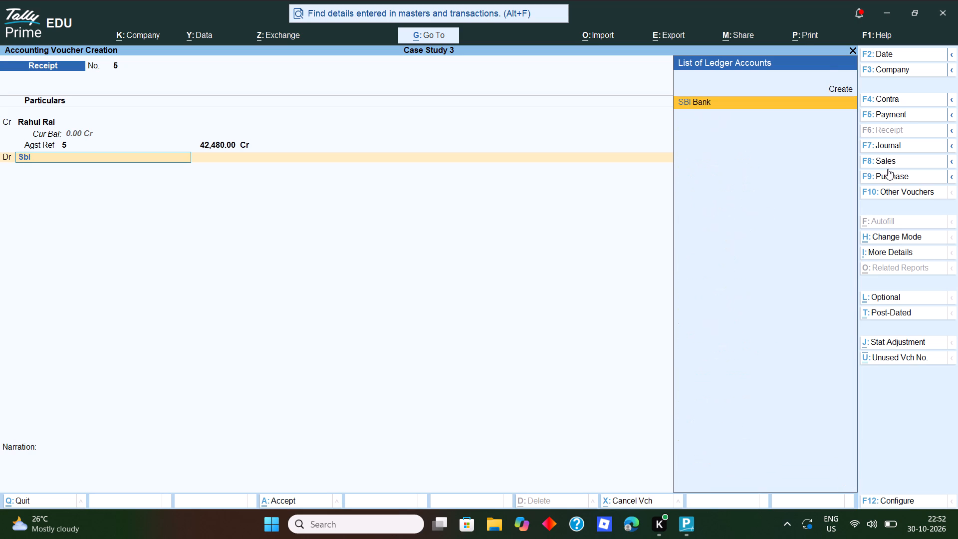
{"action": "key", "text": "Return"}
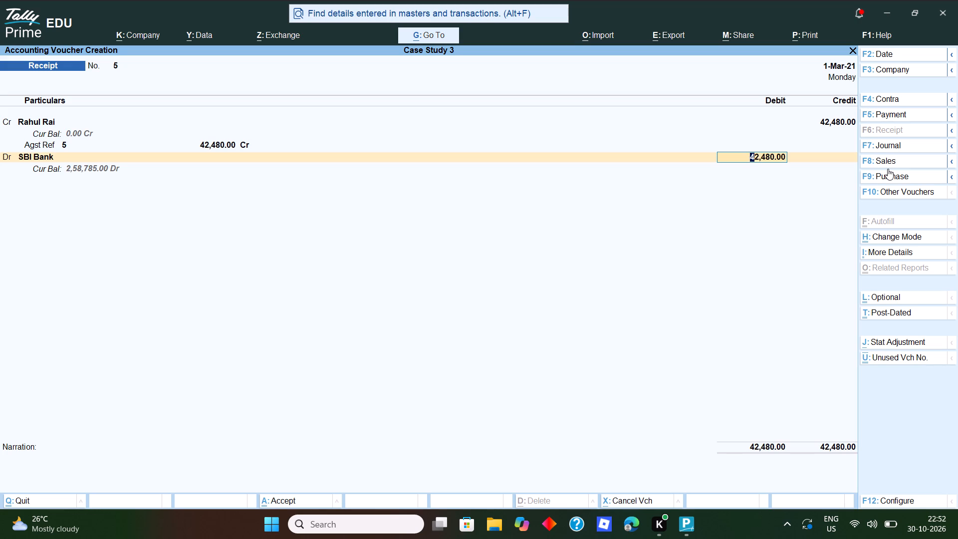
{"action": "key", "text": "Return"}
Record the SBI Bank allocation as Cheque/DD with instrument number 2, dated 1-Mar-21, from Bank of Baroda.
{"action": "key", "text": "Return"}
{"action": "key", "text": "Return"}
{"action": "key", "text": "Return"}
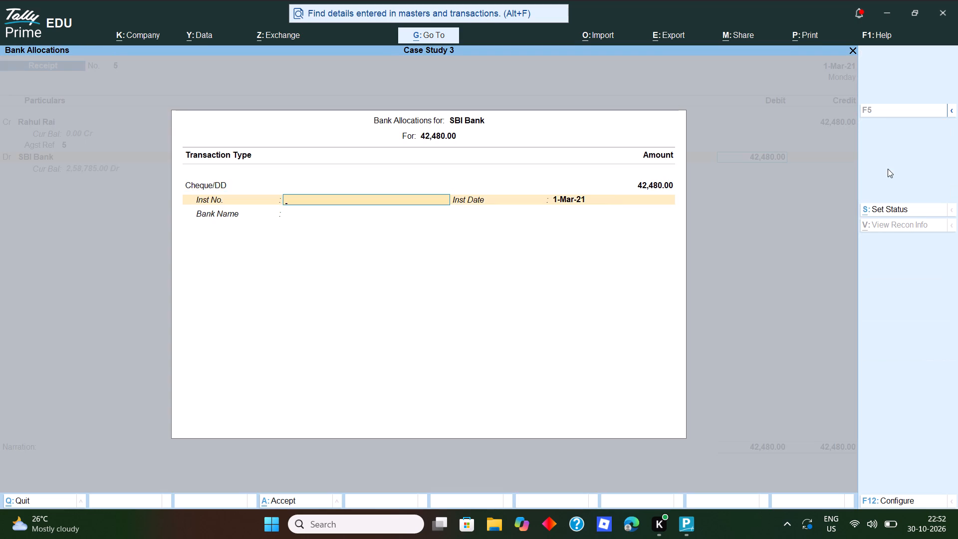
{"action": "key", "text": "Return"}
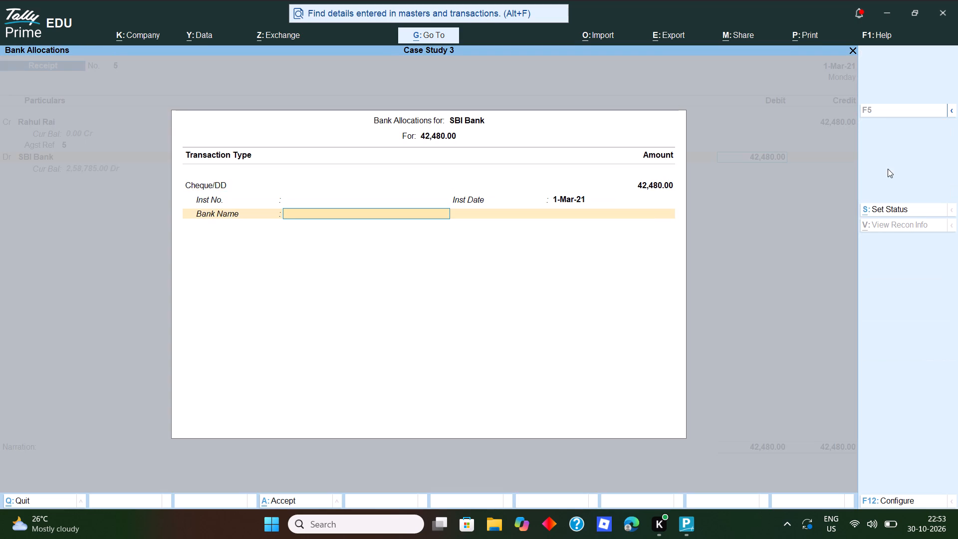
{"action": "key", "text": "BackSpace"}
{"action": "key", "text": "BackSpace"}
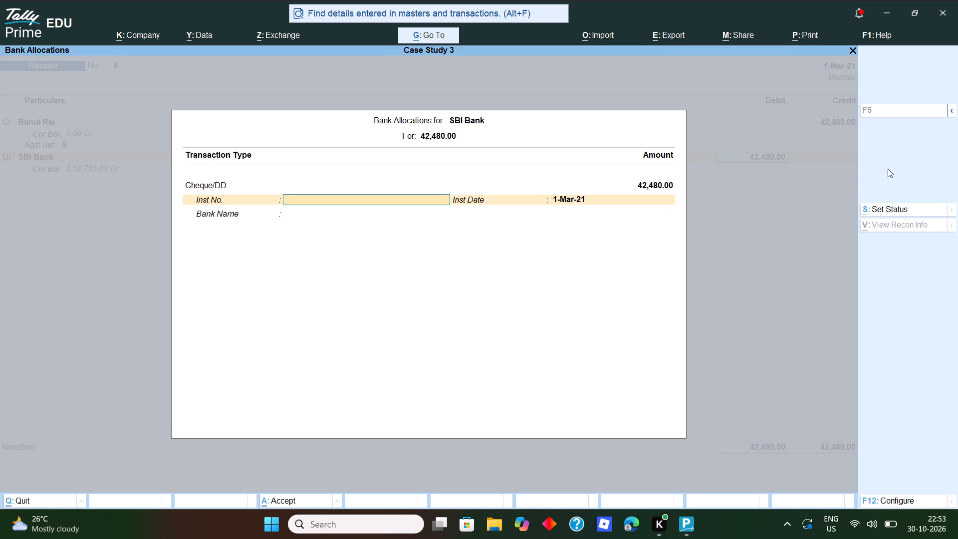
{"action": "key", "text": "2"}
{"action": "key", "text": "Return"}
{"action": "key", "text": "Return"}
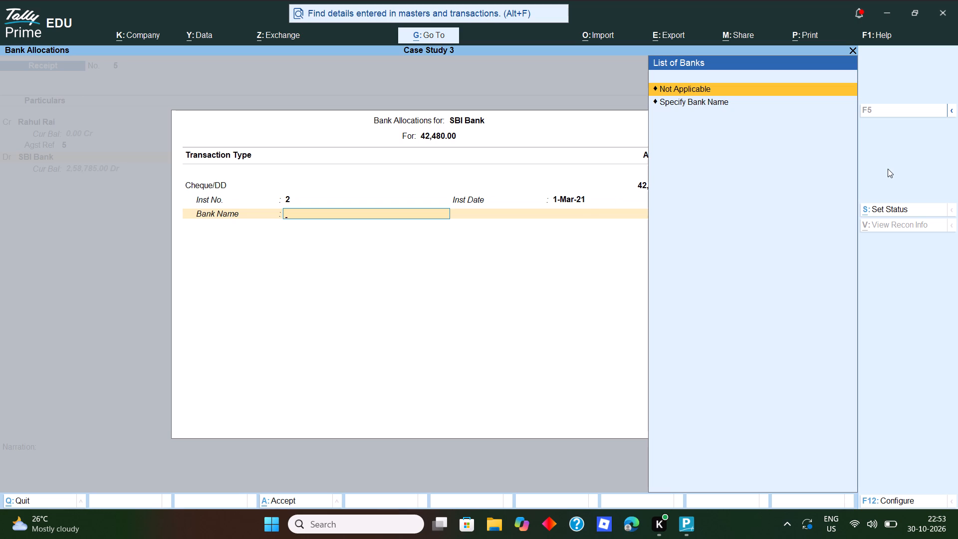
{"action": "key", "text": "Down"}
{"action": "key", "text": "Return"}
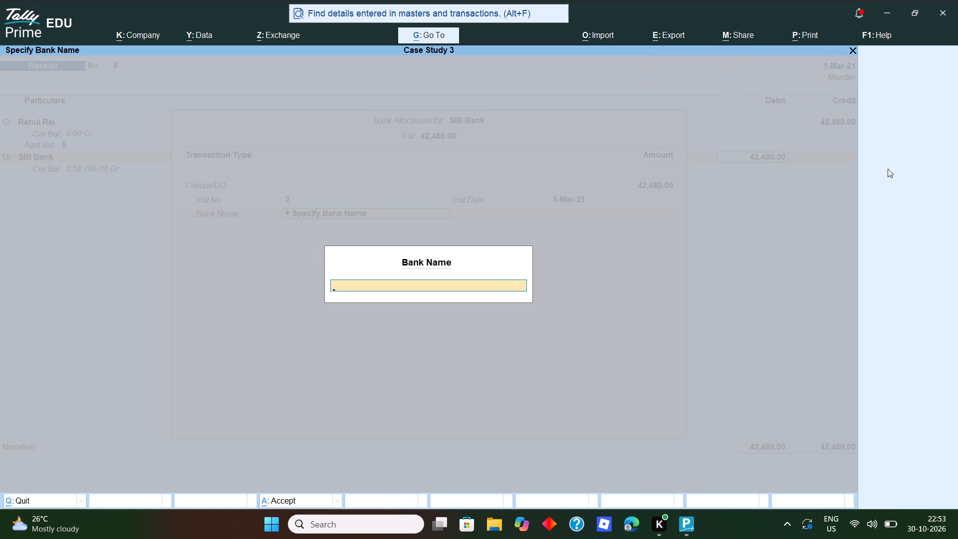
{"action": "type", "text": "ba"}
{"action": "type", "text": "nk of a"}
{"action": "key", "text": "BackSpace"}
{"action": "type", "text": "baro"}
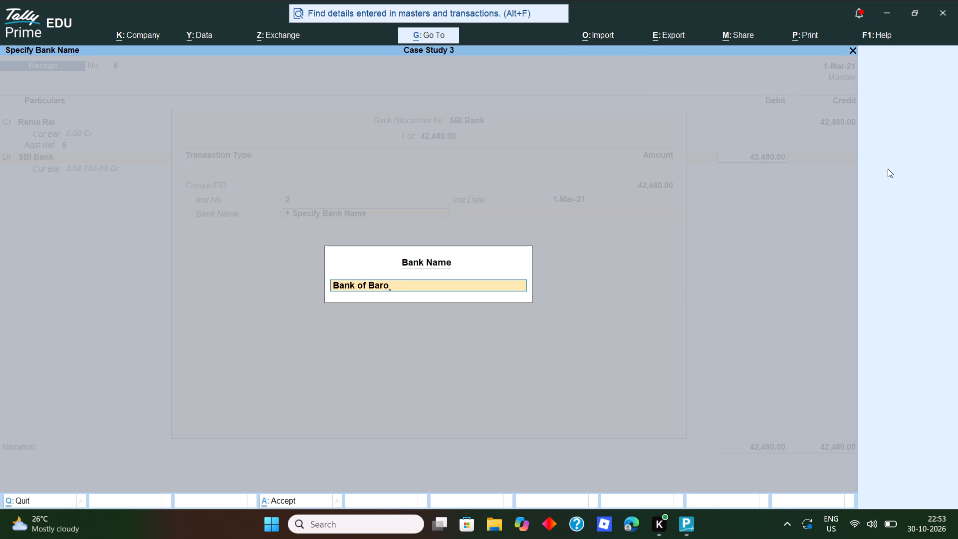
{"action": "type", "text": "da"}
{"action": "key", "text": "Return"}
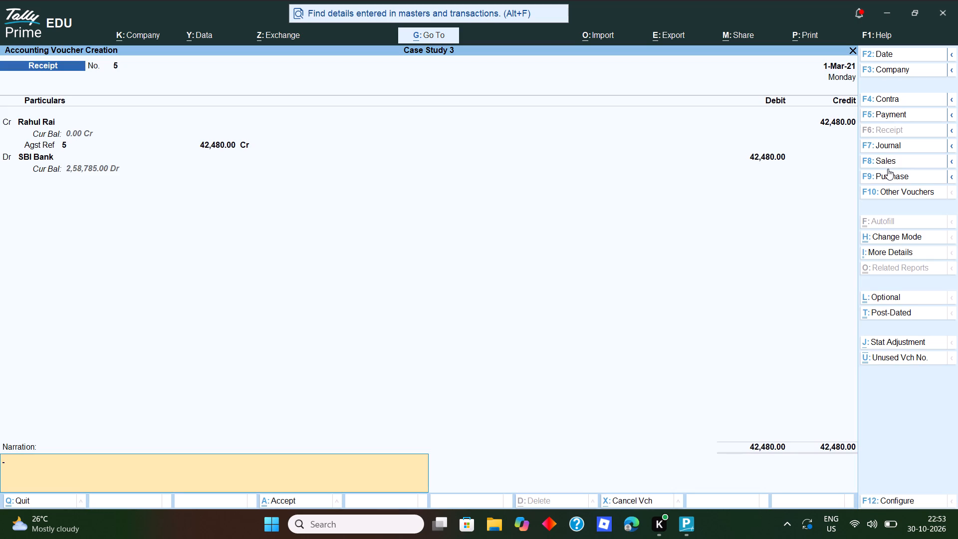
Leave the narration blank and save the receipt voucher.
{"action": "key", "text": "Return"}
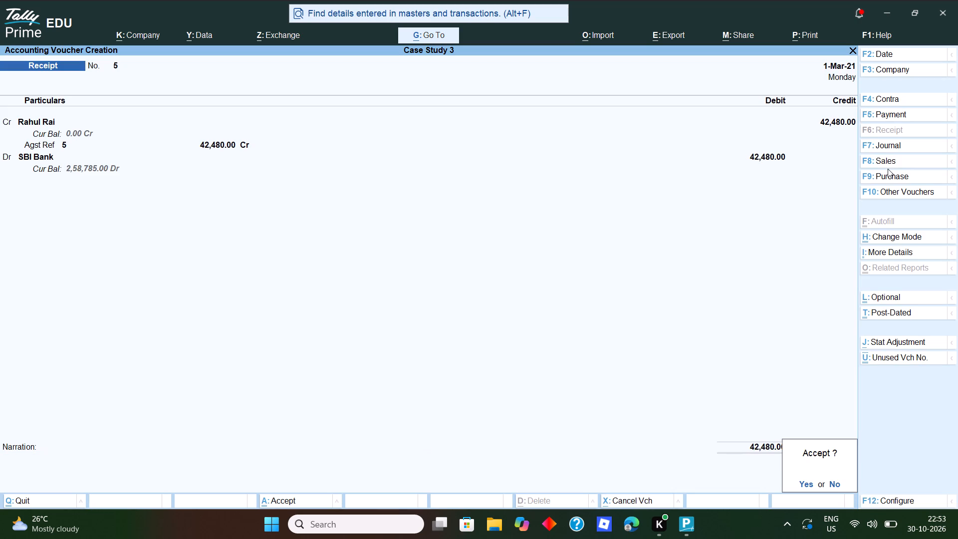
{"action": "key", "text": "y"}
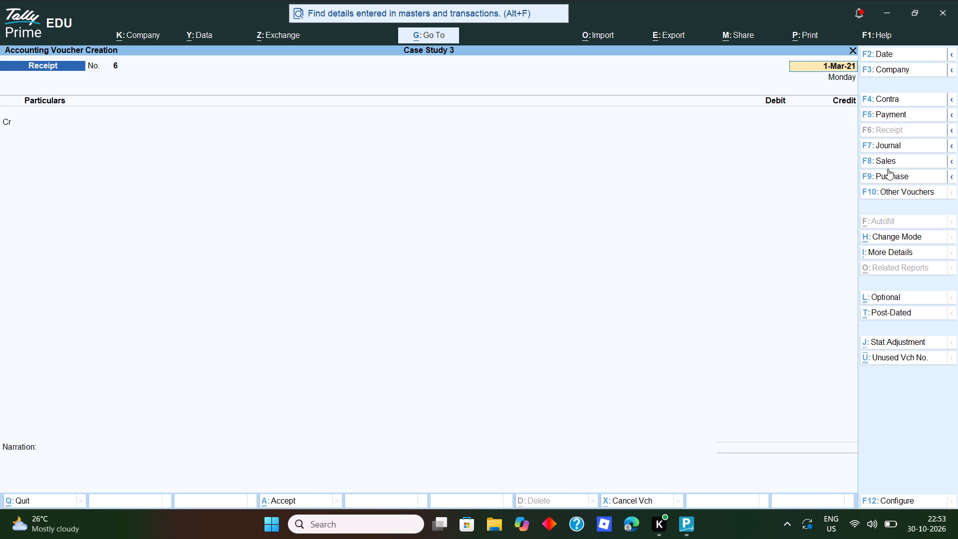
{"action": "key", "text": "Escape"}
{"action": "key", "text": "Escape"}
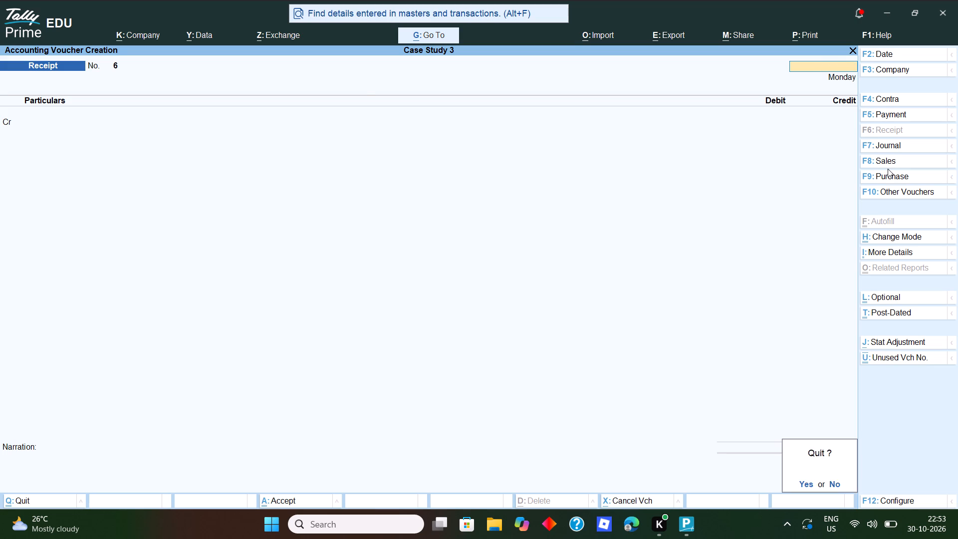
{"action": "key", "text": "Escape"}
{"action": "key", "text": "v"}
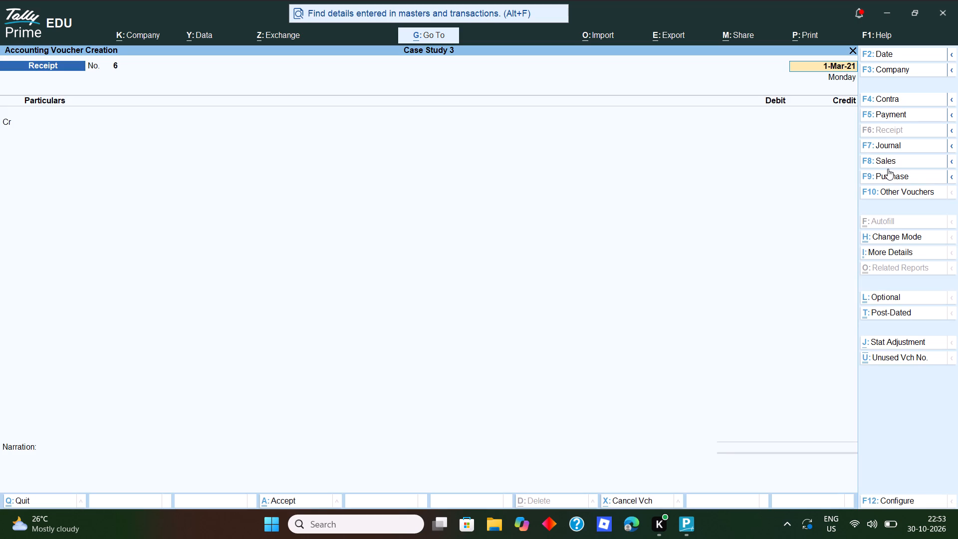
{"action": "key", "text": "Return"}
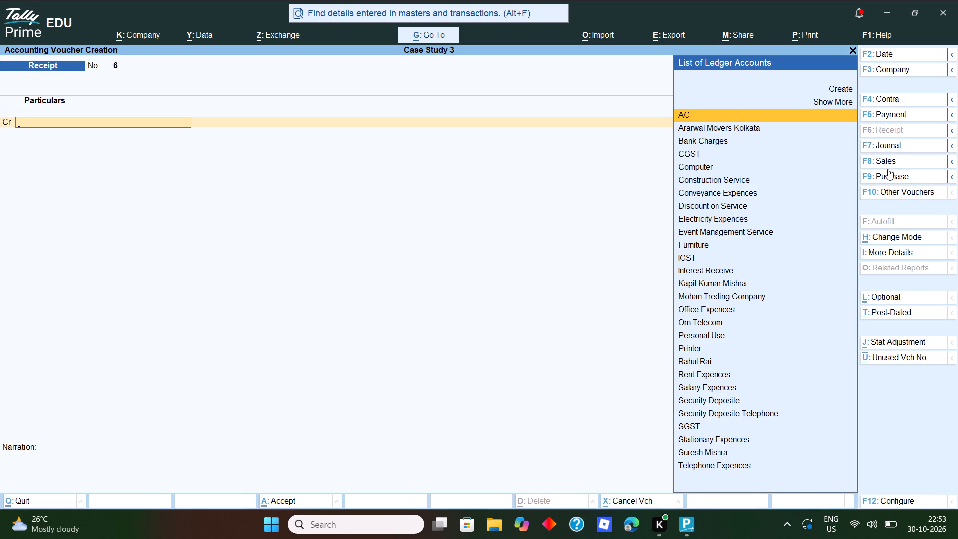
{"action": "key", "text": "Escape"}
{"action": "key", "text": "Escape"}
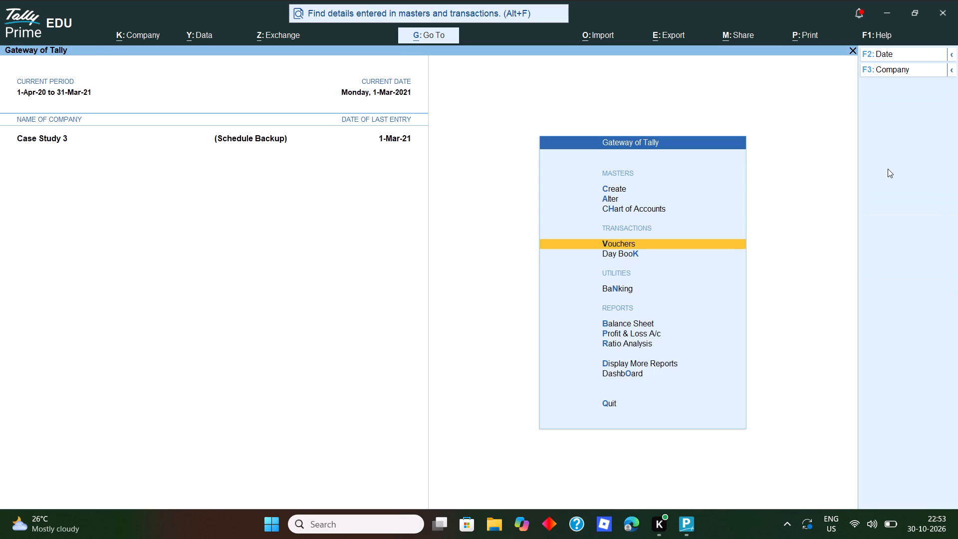
Examine the Day Book for 1-Mar-21 and the Trial Balance, and return to the Gateway without quitting.
{"action": "key", "text": "d"}
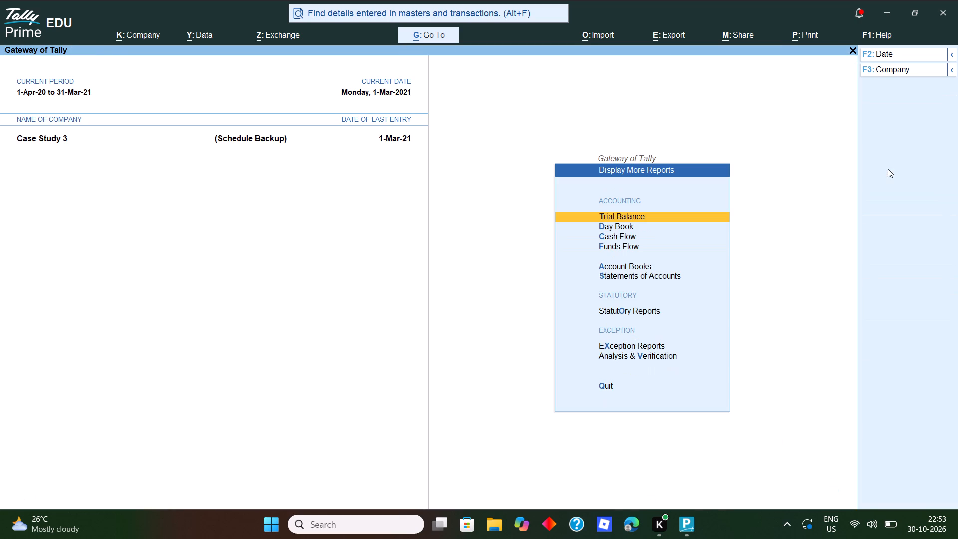
{"action": "key", "text": "Down"}
{"action": "key", "text": "Down"}
{"action": "key", "text": "Down"}
{"action": "key", "text": "Down"}
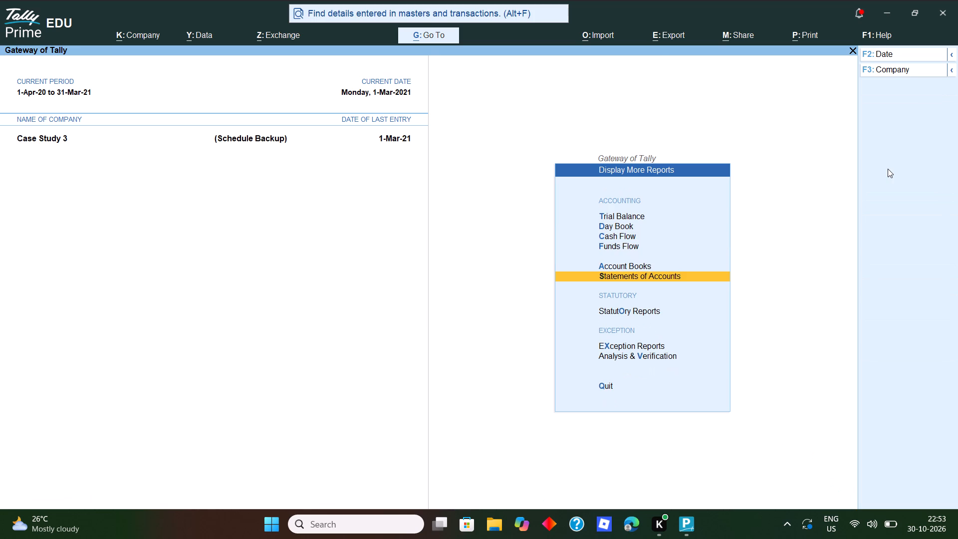
{"action": "key", "text": "Down"}
{"action": "key", "text": "Up"}
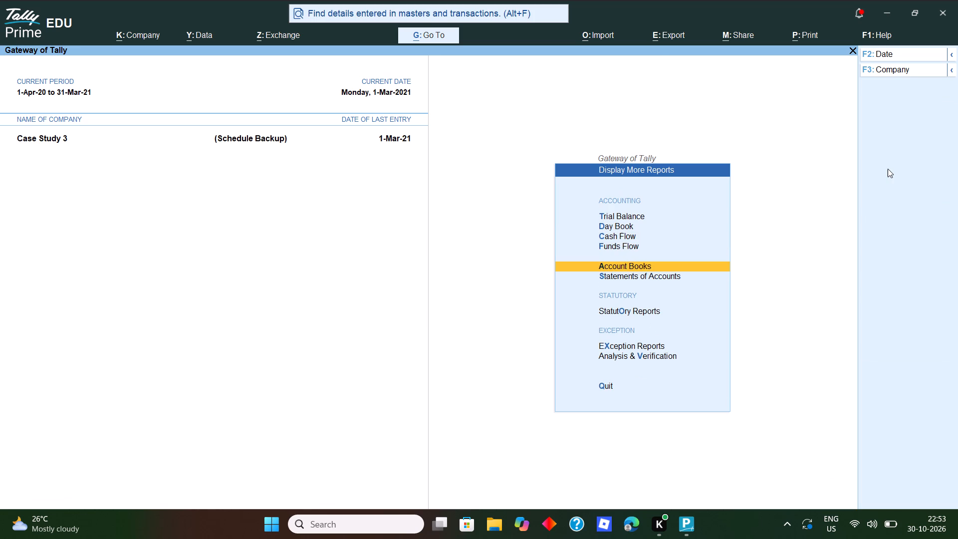
{"action": "key", "text": "d"}
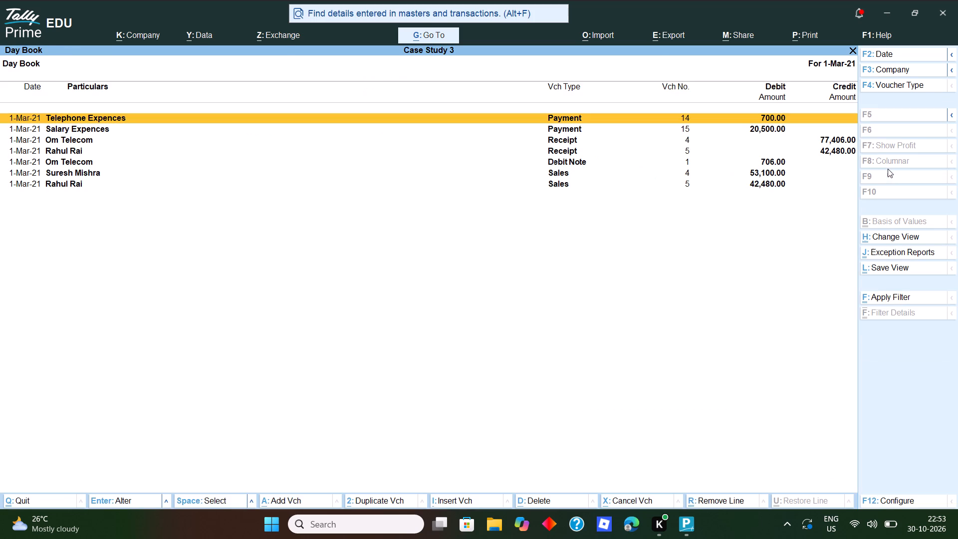
{"action": "key", "text": "Escape"}
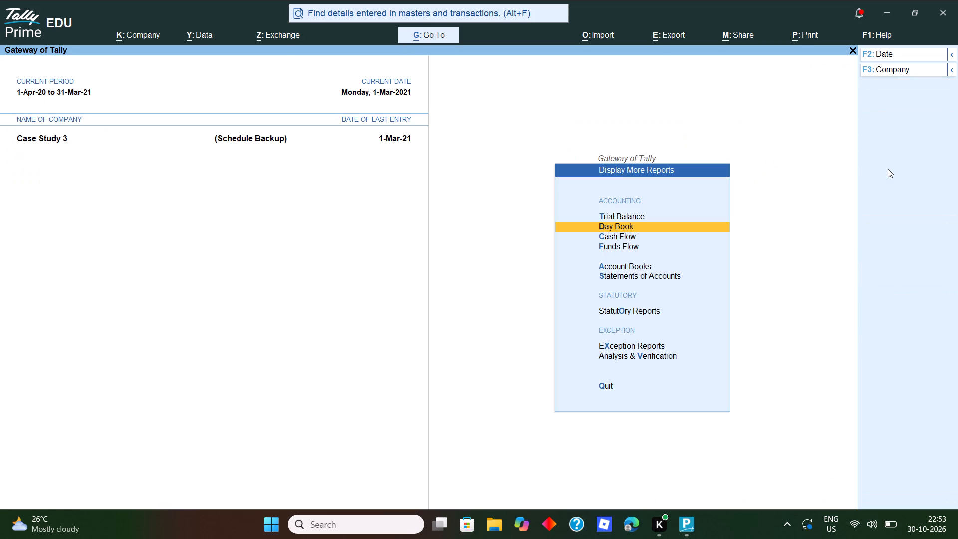
{"action": "key", "text": "t"}
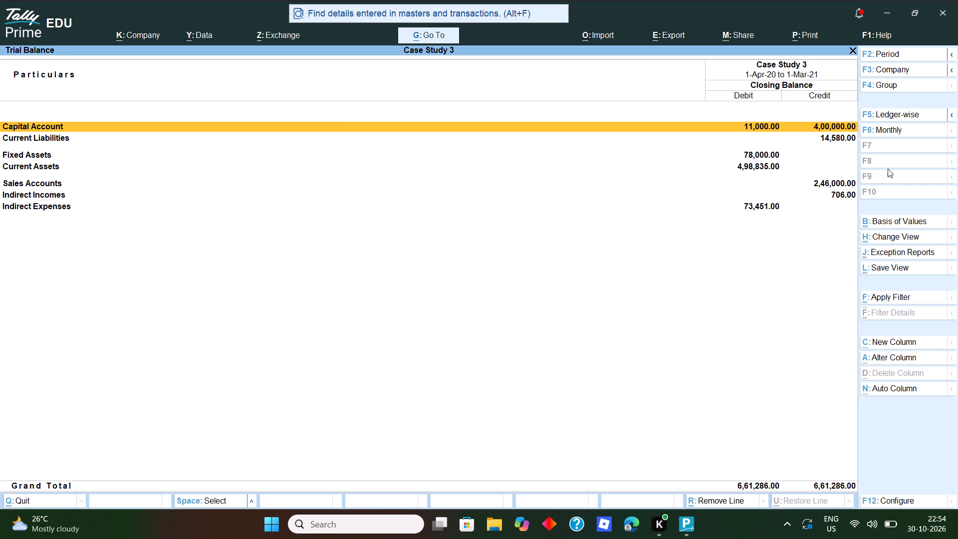
{"action": "key", "text": "Escape"}
{"action": "key", "text": "Escape"}
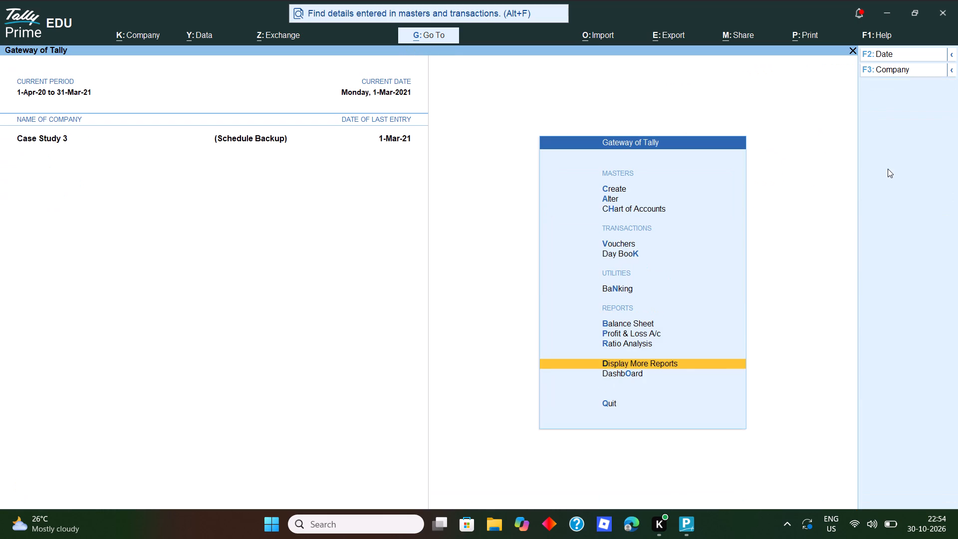
{"action": "key", "text": "Escape"}
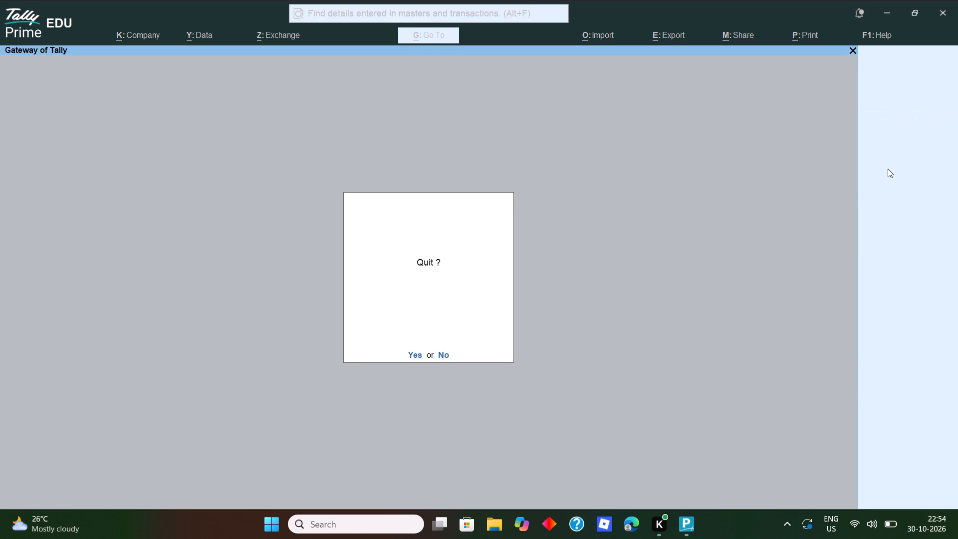
{"action": "key", "text": "n"}
Start a payment voucher and autofill a GST Stat Payment for Tax (Other than Reverse Charge), period 1-Feb-21 to 31-3-21.
{"action": "key", "text": "v"}
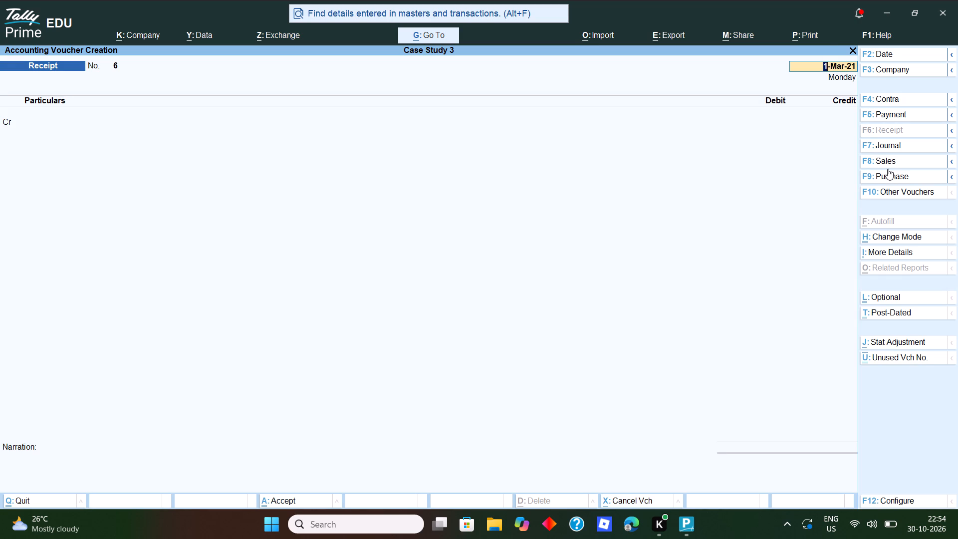
{"action": "key", "text": "Return"}
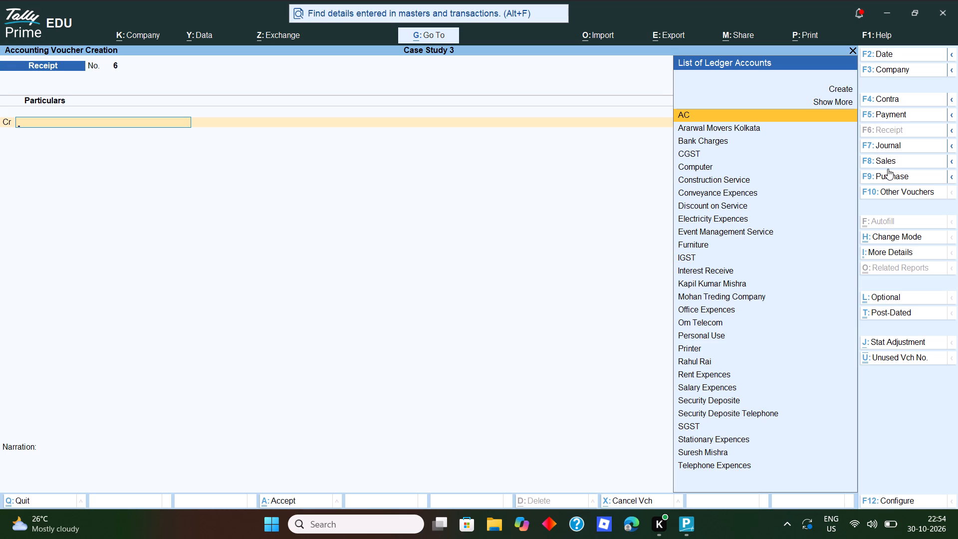
{"action": "key", "text": "F5"}
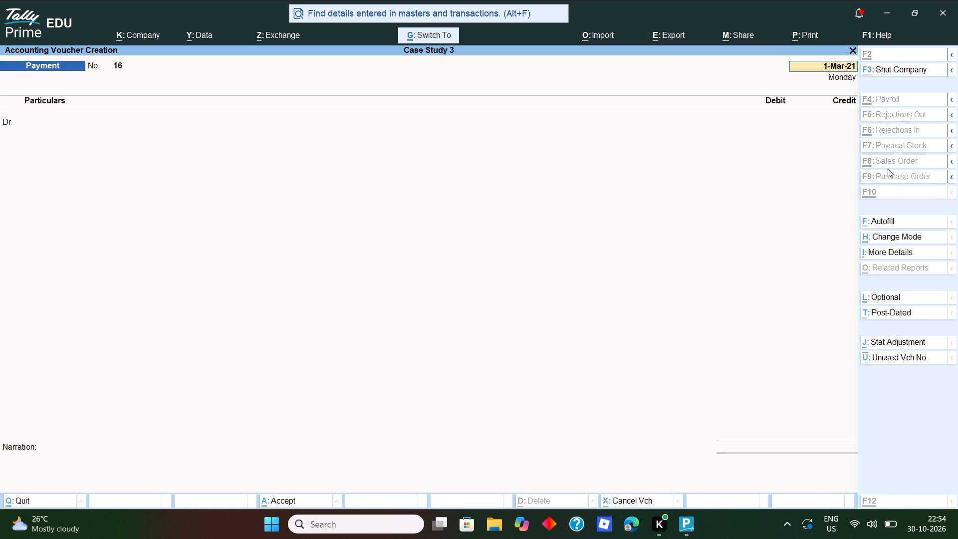
{"action": "key", "text": "ctrl+f"}
{"action": "key", "text": "Return"}
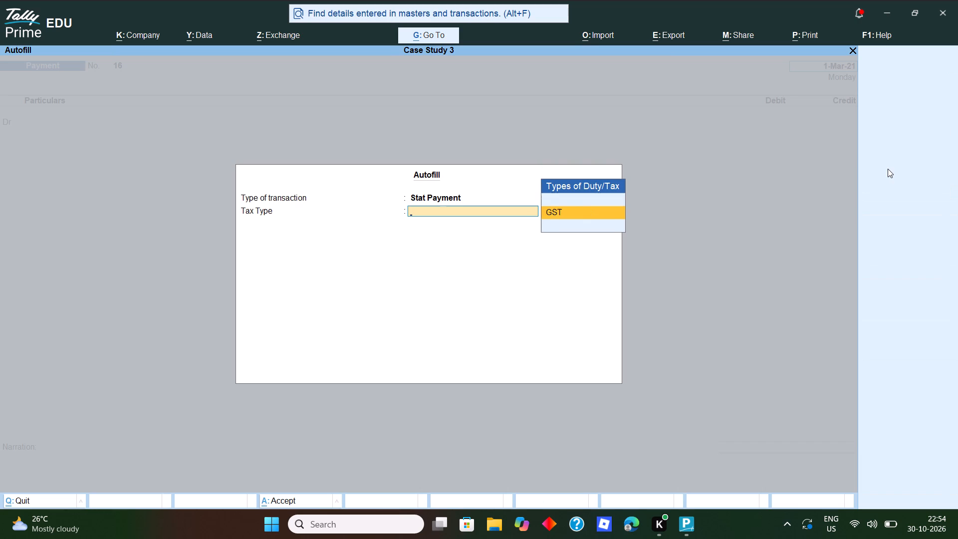
{"action": "key", "text": "Return"}
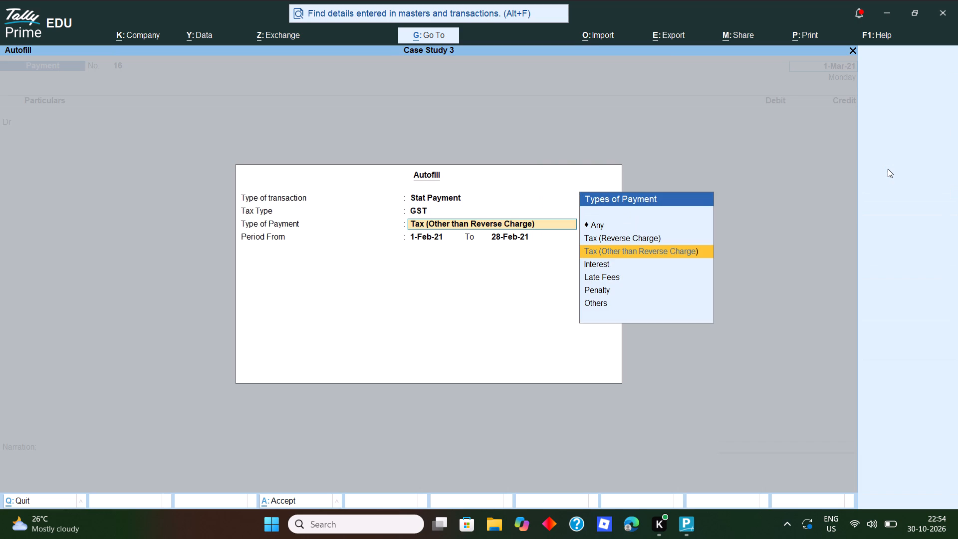
{"action": "key", "text": "Return"}
{"action": "key", "text": "Return"}
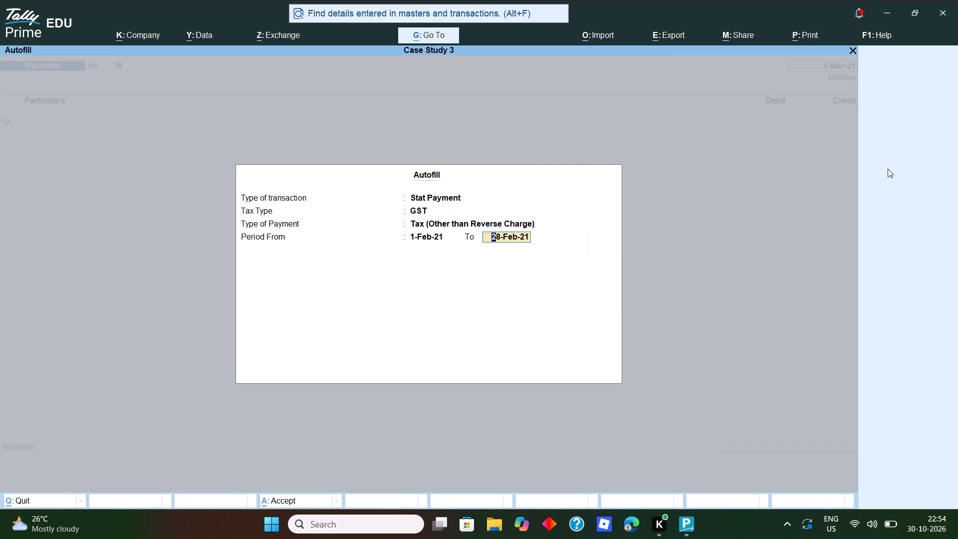
{"action": "type", "text": "31"}
{"action": "type", "text": "-3"}
{"action": "type", "text": "-21"}
{"action": "key", "text": "Return"}
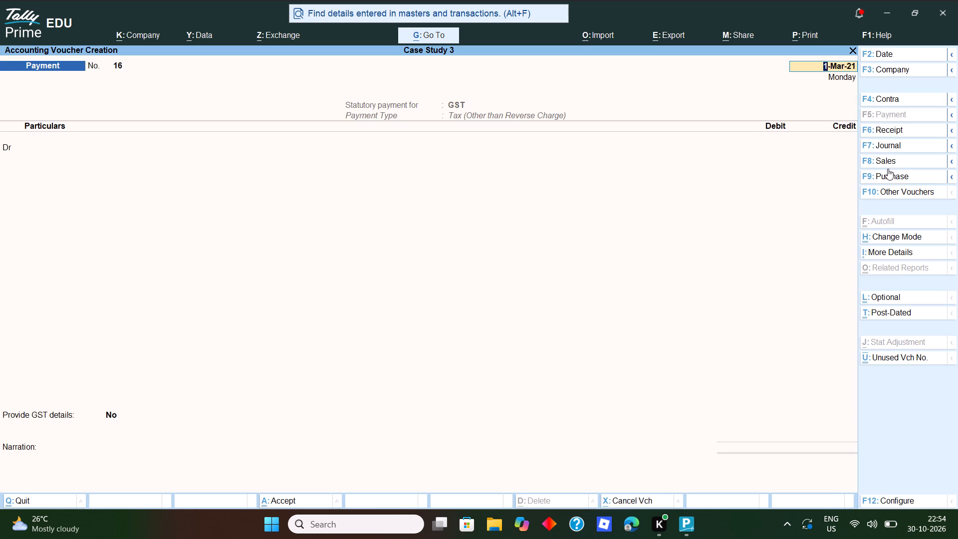
Enter IGST as the debit ledger for 14,580 in the GST payment voucher dated 1-Mar-21.
{"action": "key", "text": "Return"}
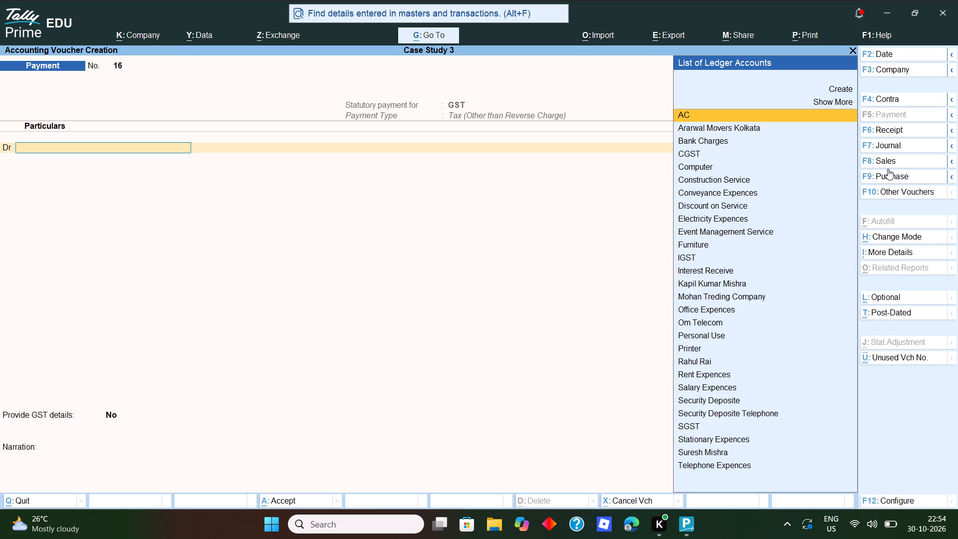
{"action": "type", "text": "cg"}
{"action": "key", "text": "Return"}
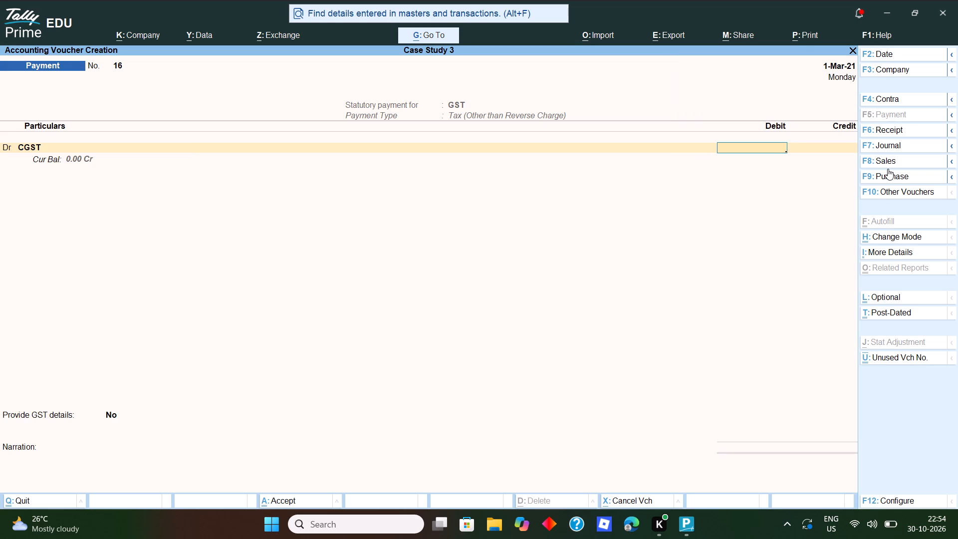
{"action": "key", "text": "BackSpace"}
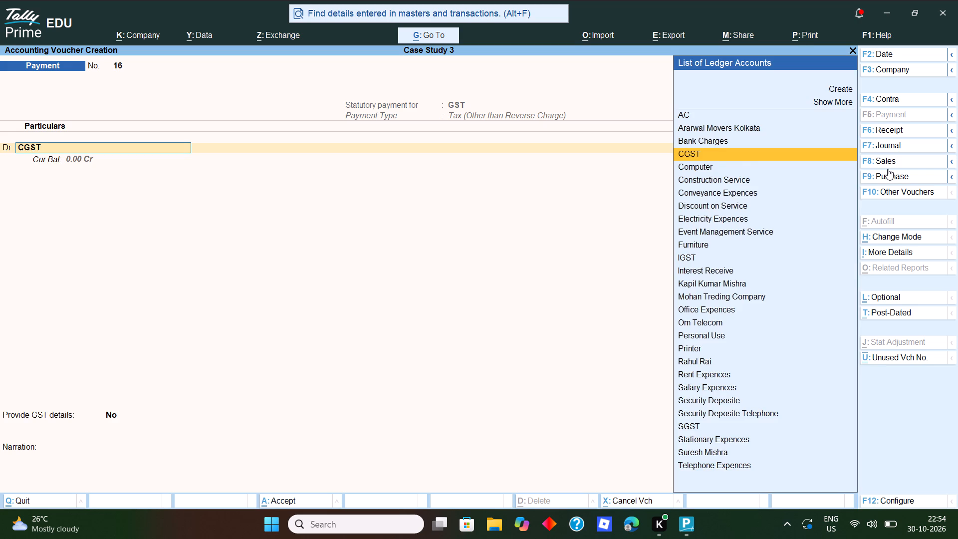
{"action": "type", "text": "sg"}
{"action": "key", "text": "Return"}
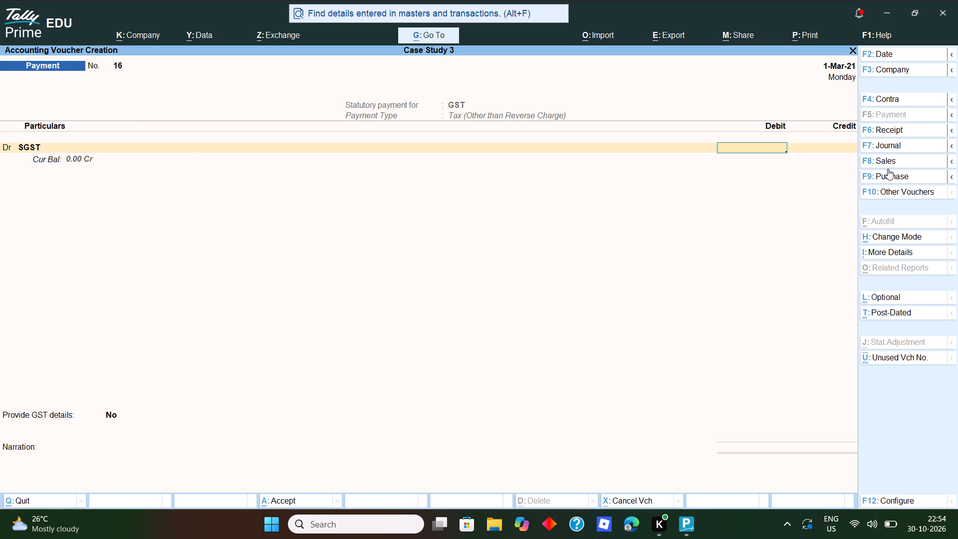
{"action": "key", "text": "BackSpace"}
{"action": "type", "text": "ig"}
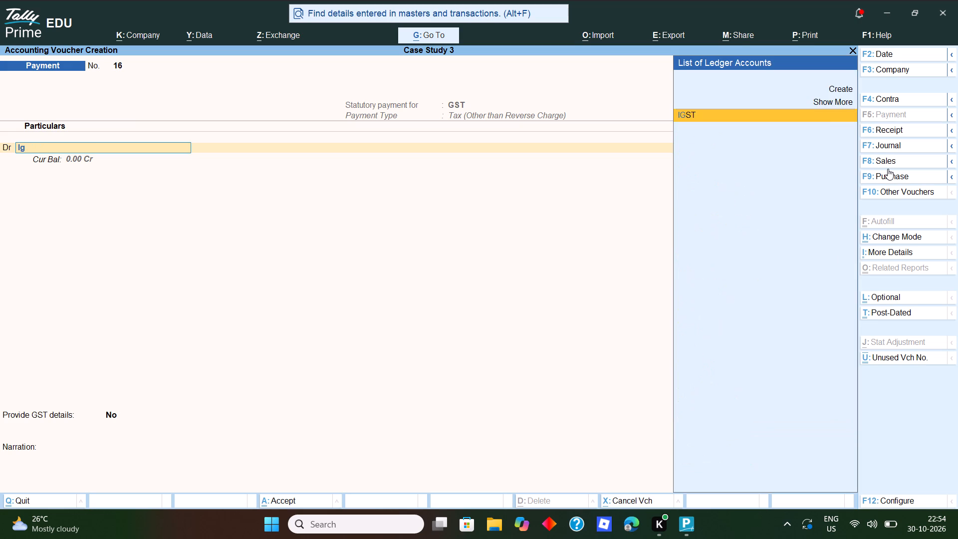
{"action": "key", "text": "Return"}
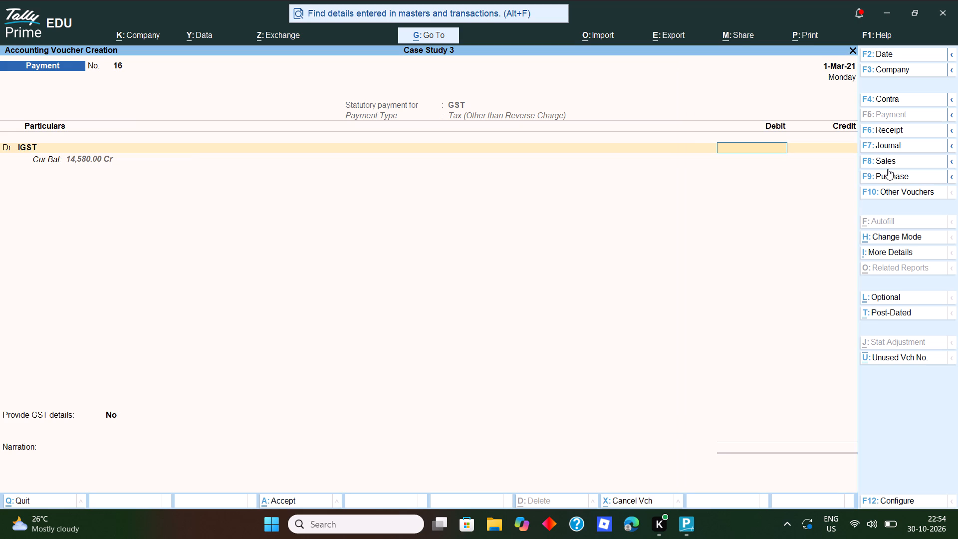
{"action": "type", "text": "14580"}
{"action": "key", "text": "Return"}
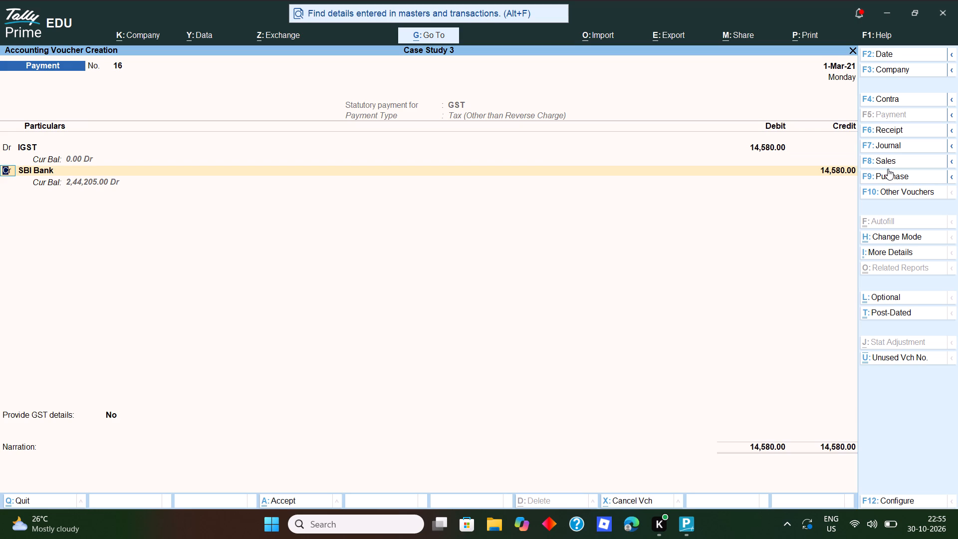
Credit SBI Bank 14,580 with a Cheque allocation dated 1-Mar-21, leave GST details at No and narration blank, and save the voucher.
{"action": "key", "text": "Return"}
{"action": "key", "text": "Return"}
{"action": "key", "text": "Return"}
{"action": "key", "text": "Return"}
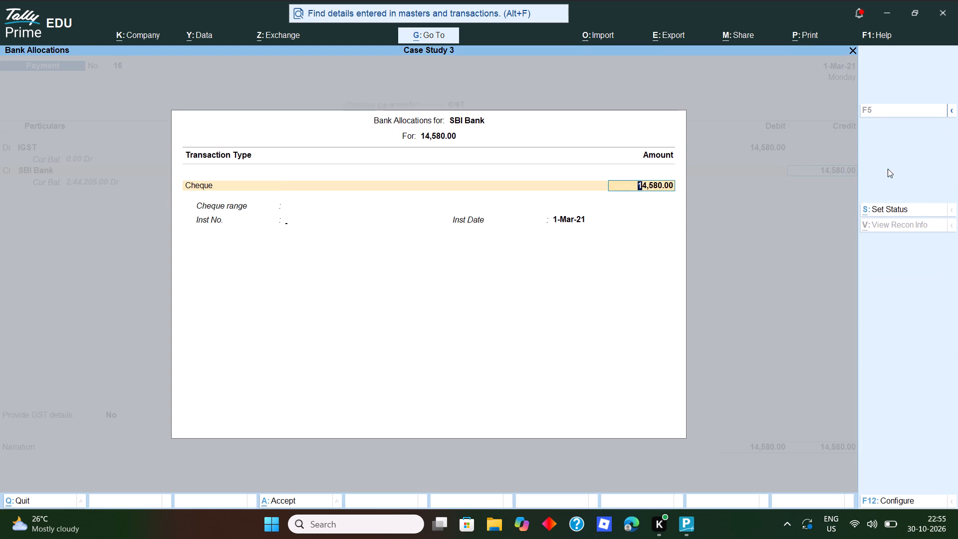
{"action": "key", "text": "Return"}
{"action": "key", "text": "Return"}
{"action": "key", "text": "Return"}
{"action": "key", "text": "Return"}
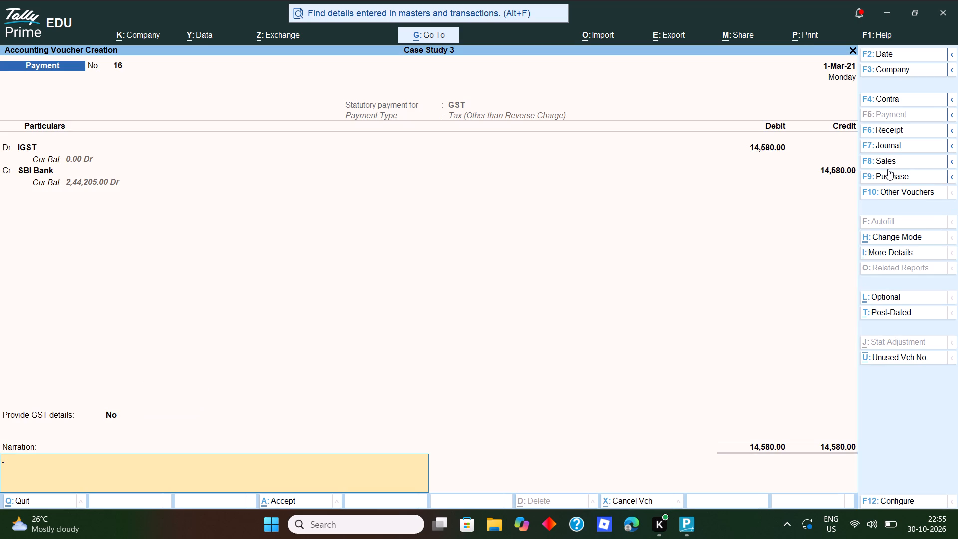
{"action": "key", "text": "Return"}
{"action": "key", "text": "y"}
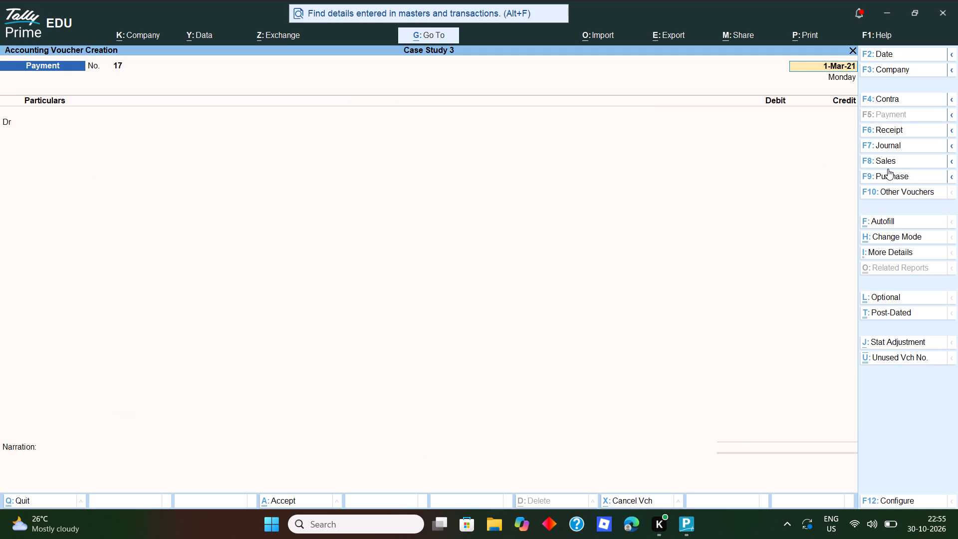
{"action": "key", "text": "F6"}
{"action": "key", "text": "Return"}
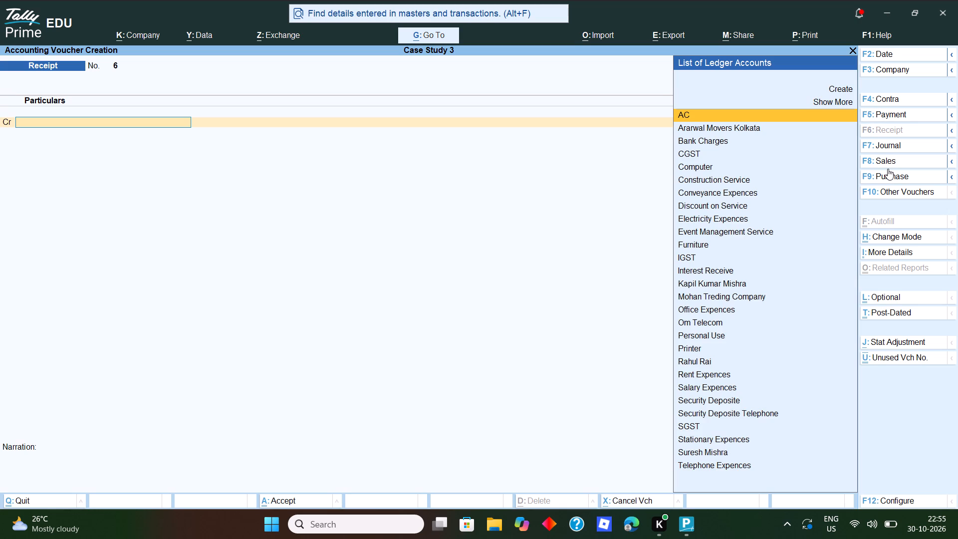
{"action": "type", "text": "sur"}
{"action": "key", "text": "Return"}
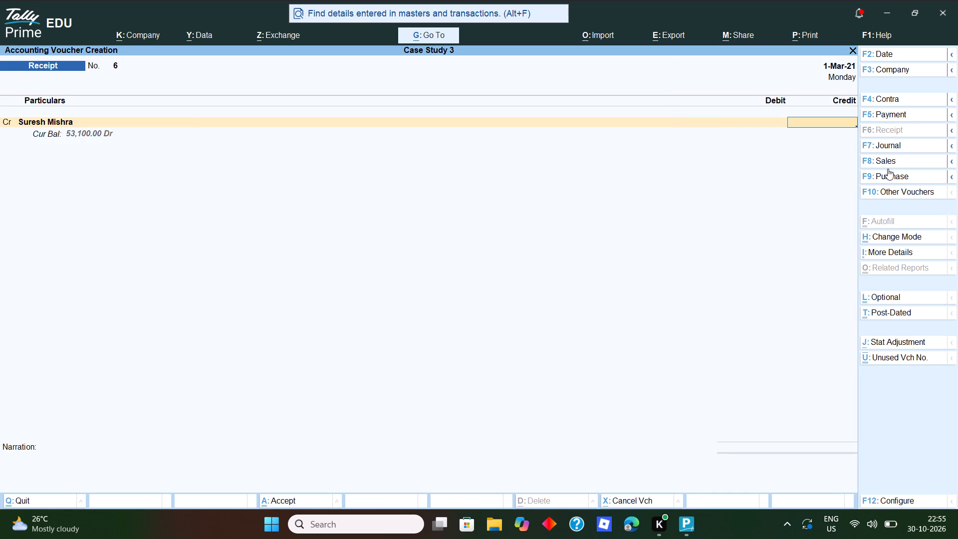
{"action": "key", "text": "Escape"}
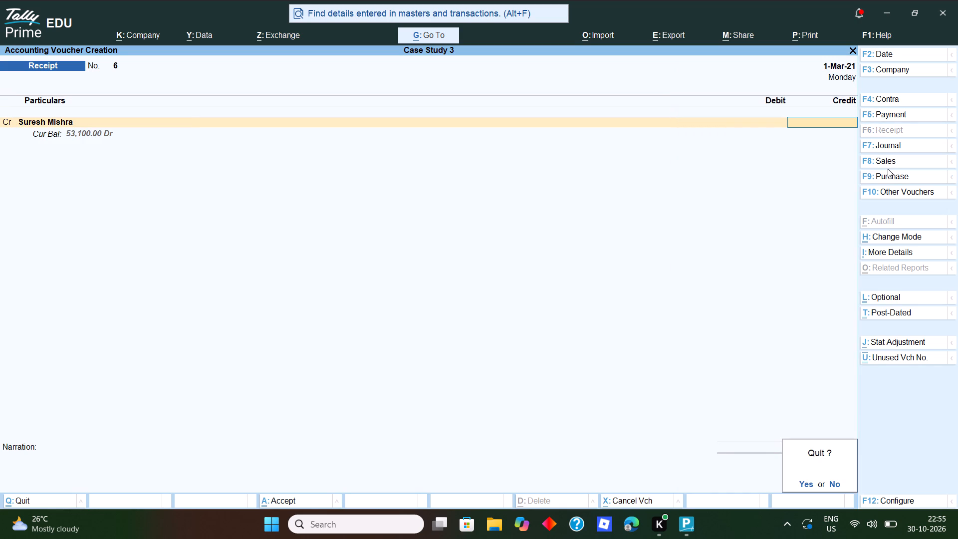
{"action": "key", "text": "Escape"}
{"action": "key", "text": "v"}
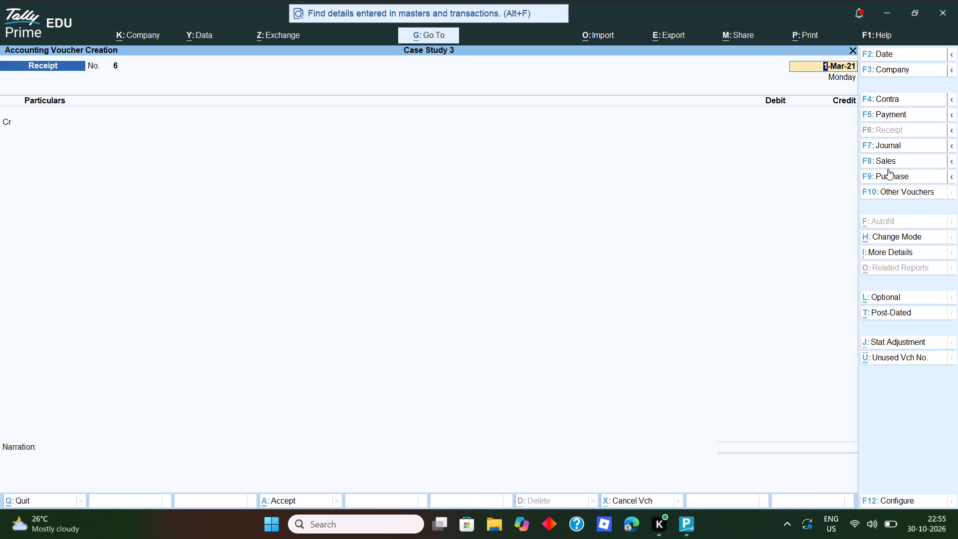
Set the voucher date to 31-Mar-21 and start a Debit Note with the voucher class Interest Receive.
{"action": "key", "text": "F5"}
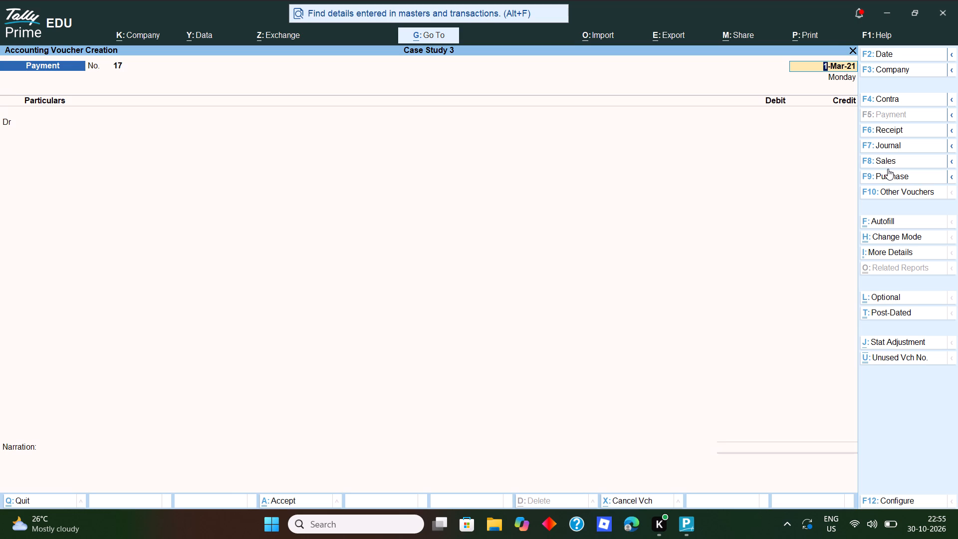
{"action": "key", "text": "Return"}
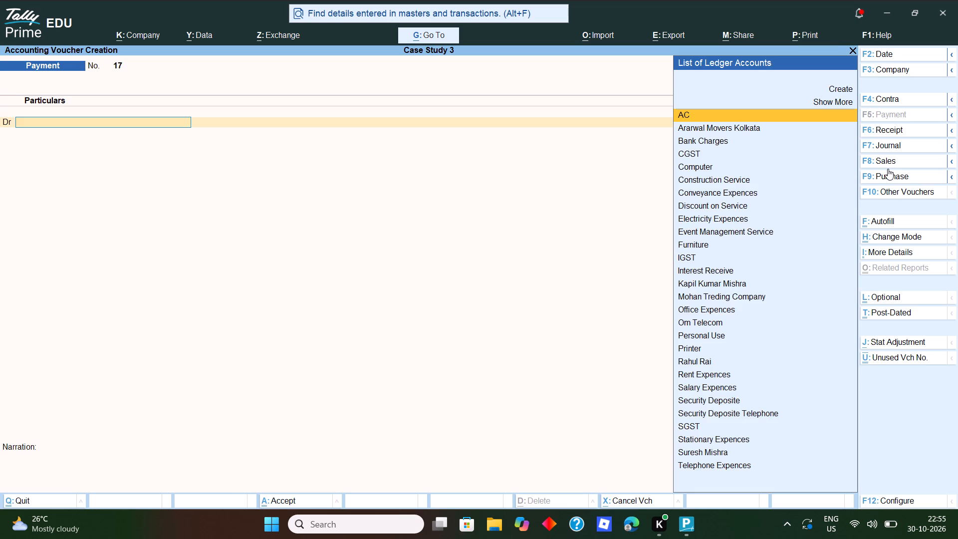
{"action": "key", "text": "BackSpace"}
{"action": "key", "text": "F2"}
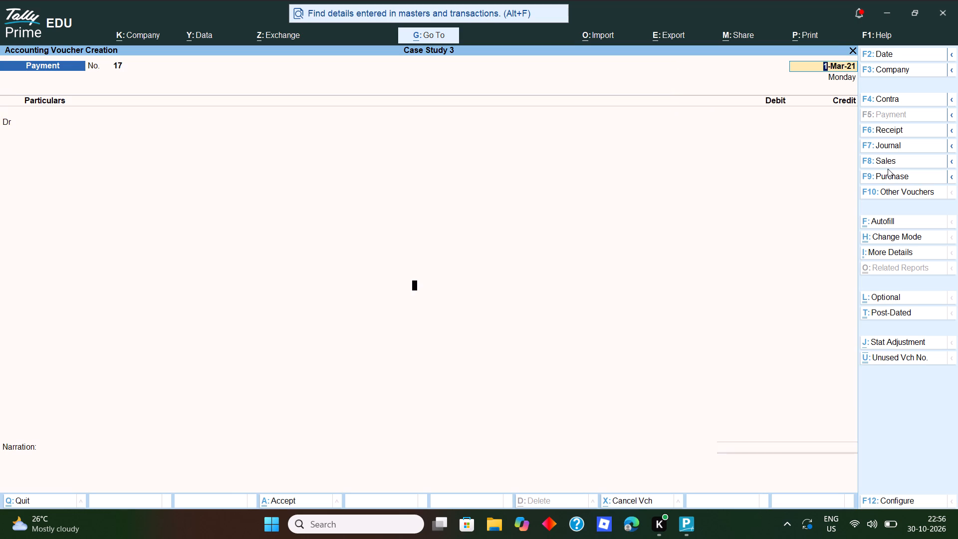
{"action": "type", "text": "31-3"}
{"action": "key", "text": "Return"}
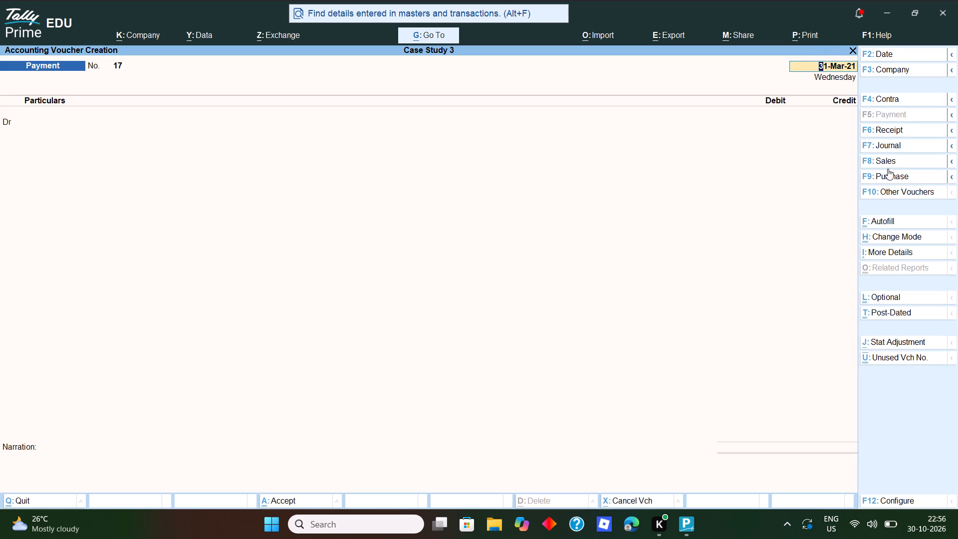
{"action": "key", "text": "Return"}
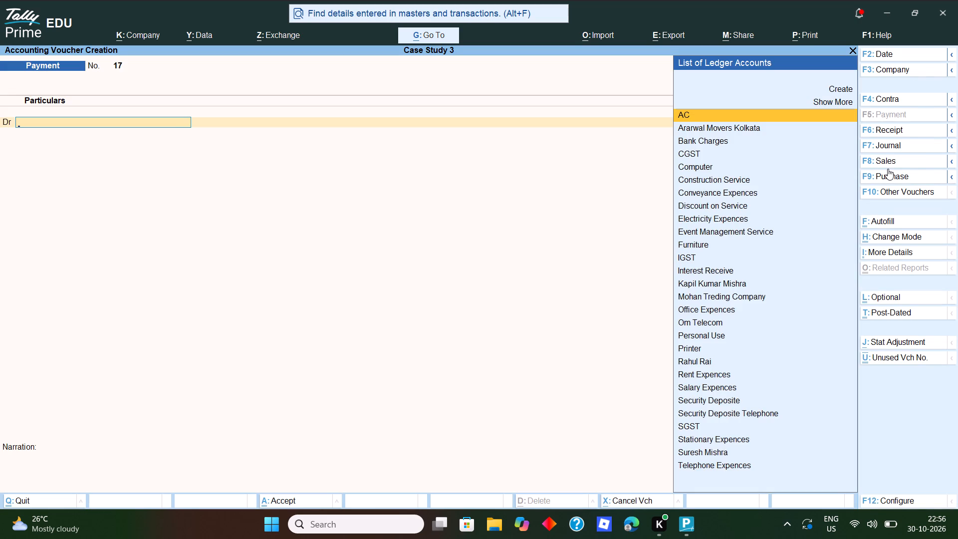
{"action": "key", "text": "ctrl+F5"}
{"action": "key", "text": "Escape"}
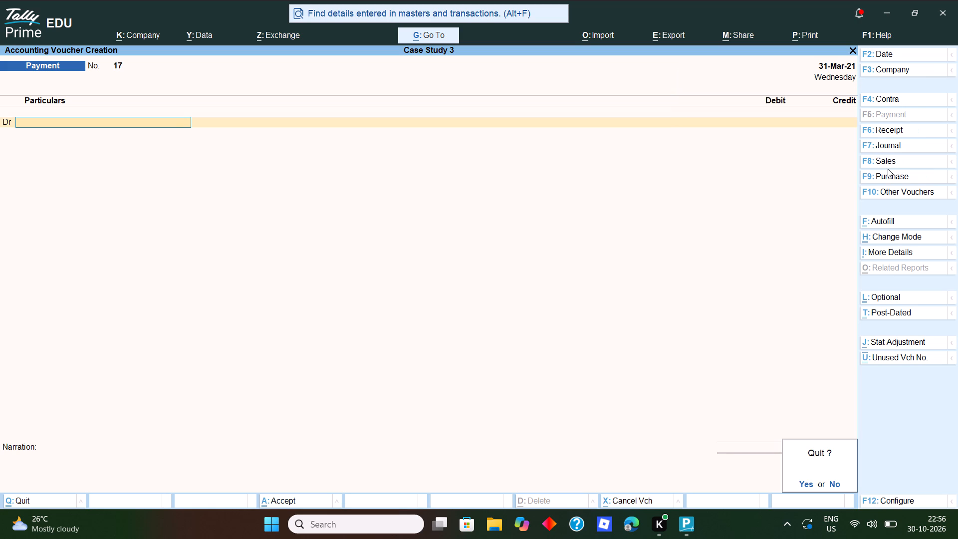
{"action": "key", "text": "alt+F5"}
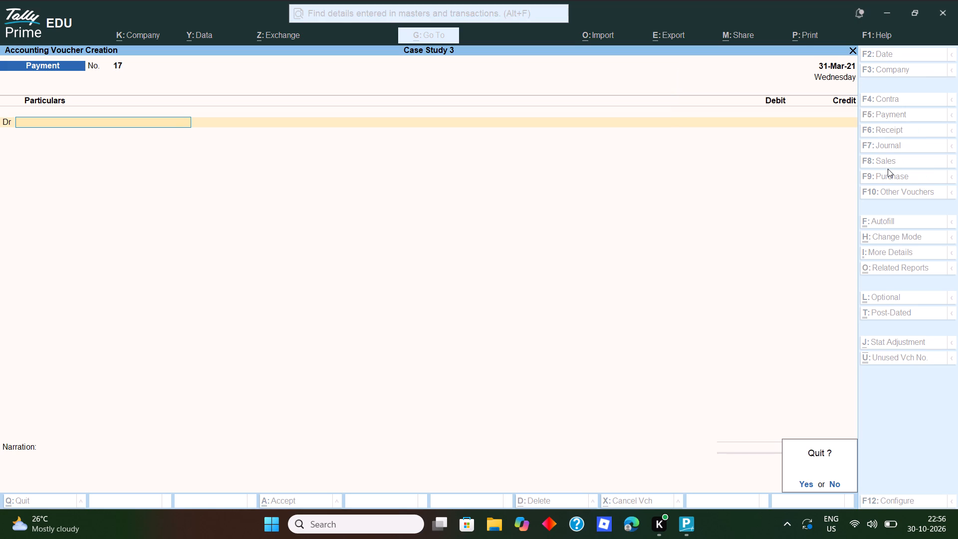
{"action": "key", "text": "n"}
{"action": "key", "text": "alt+F5"}
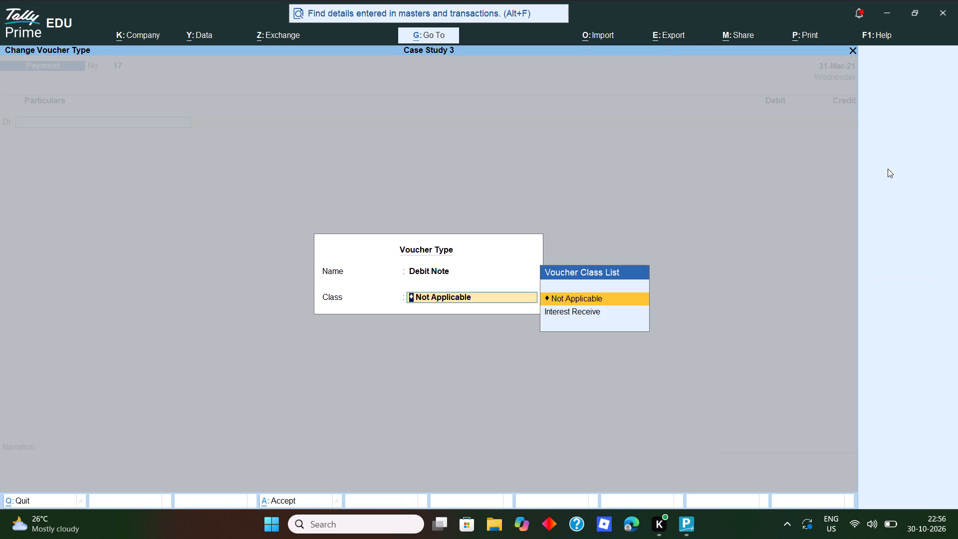
{"action": "key", "text": "Down"}
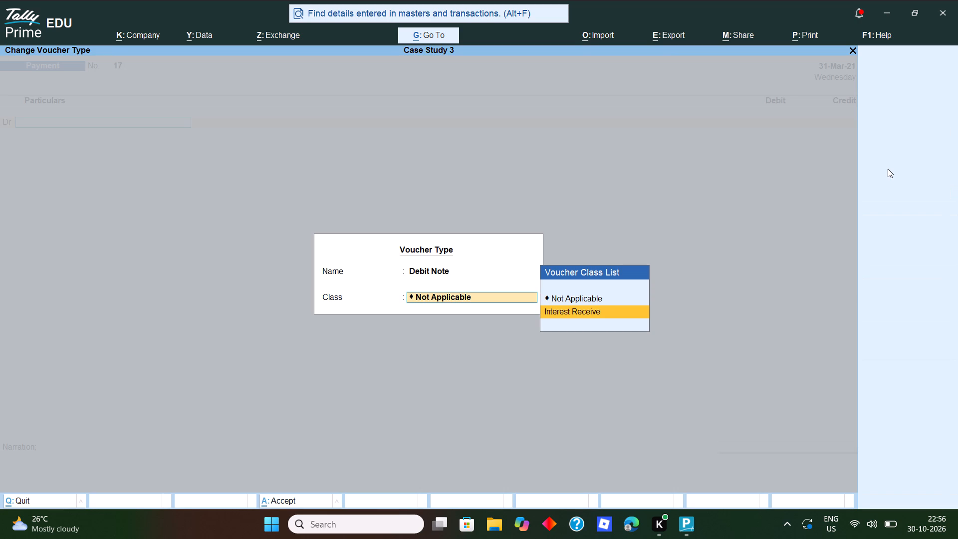
{"action": "key", "text": "Return"}
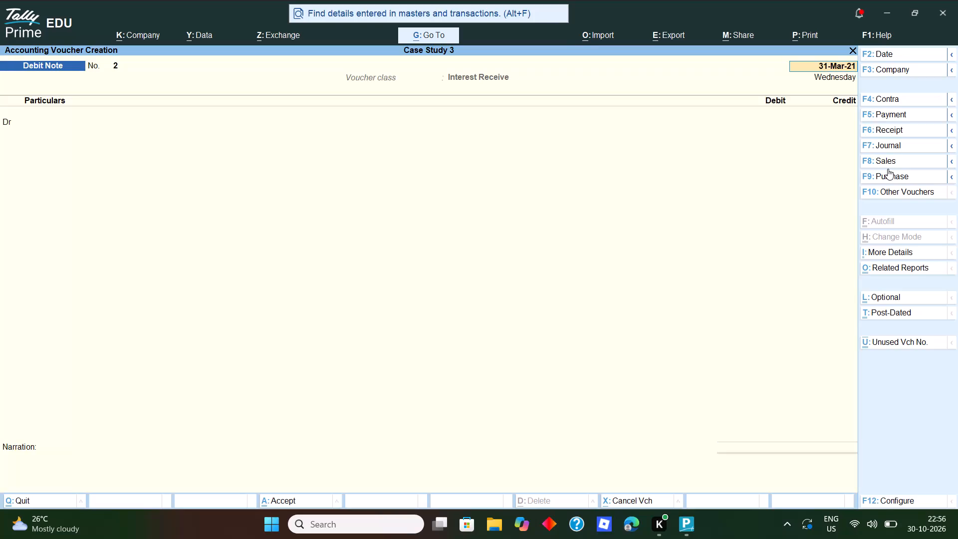
Debit the Uttar Pradesh customer for the 786.00 interest on bill 4.
{"action": "key", "text": "Return"}
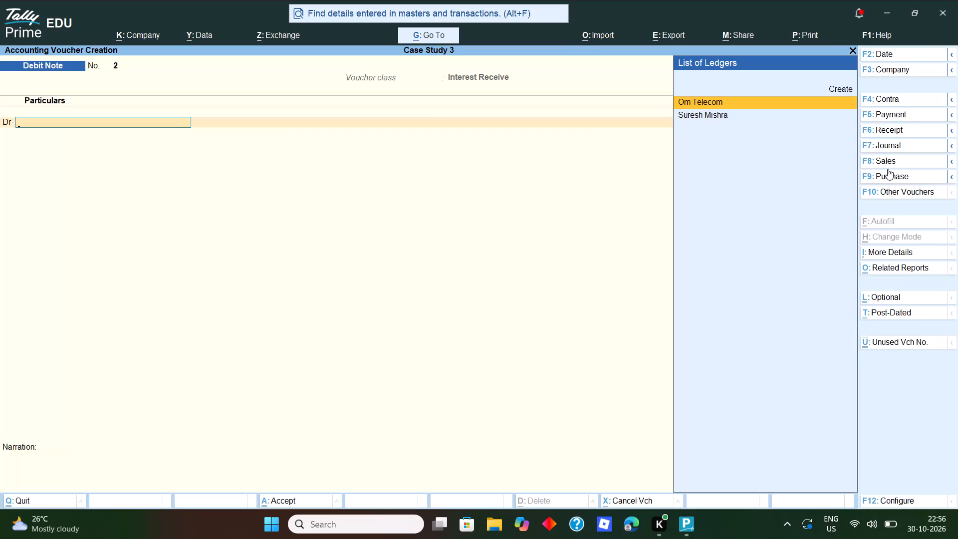
{"action": "key", "text": "Down"}
{"action": "key", "text": "Return"}
{"action": "key", "text": "Return"}
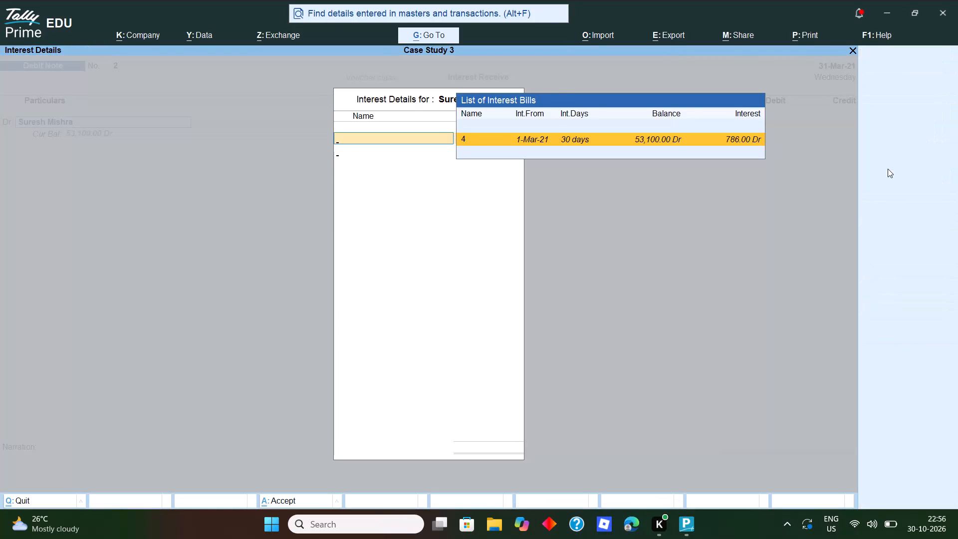
{"action": "key", "text": "Return"}
{"action": "key", "text": "Return"}
Leave the dispatch and original invoice details blank and accept the customer's default party details with West Bengal as place of supply.
{"action": "key", "text": "Return"}
{"action": "key", "text": "Return"}
{"action": "key", "text": "Return"}
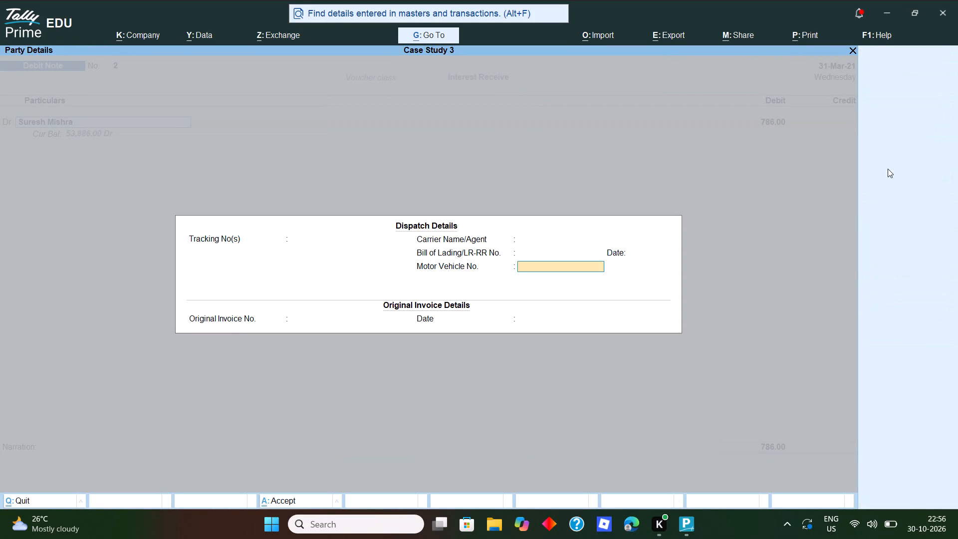
{"action": "key", "text": "Return"}
{"action": "key", "text": "Return"}
{"action": "key", "text": "Return"}
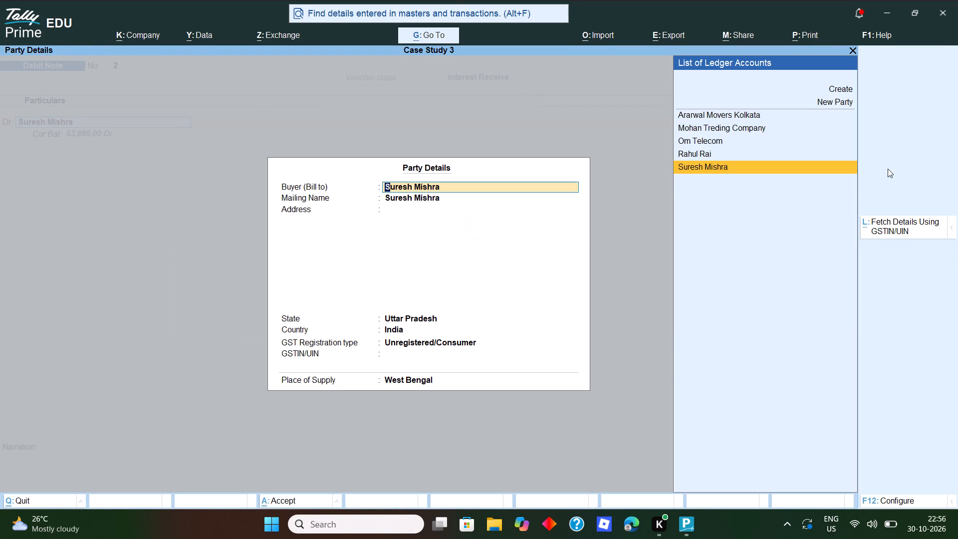
{"action": "key", "text": "Return"}
{"action": "key", "text": "Return"}
{"action": "key", "text": "Return"}
{"action": "key", "text": "Return"}
{"action": "key", "text": "Return"}
{"action": "key", "text": "Return"}
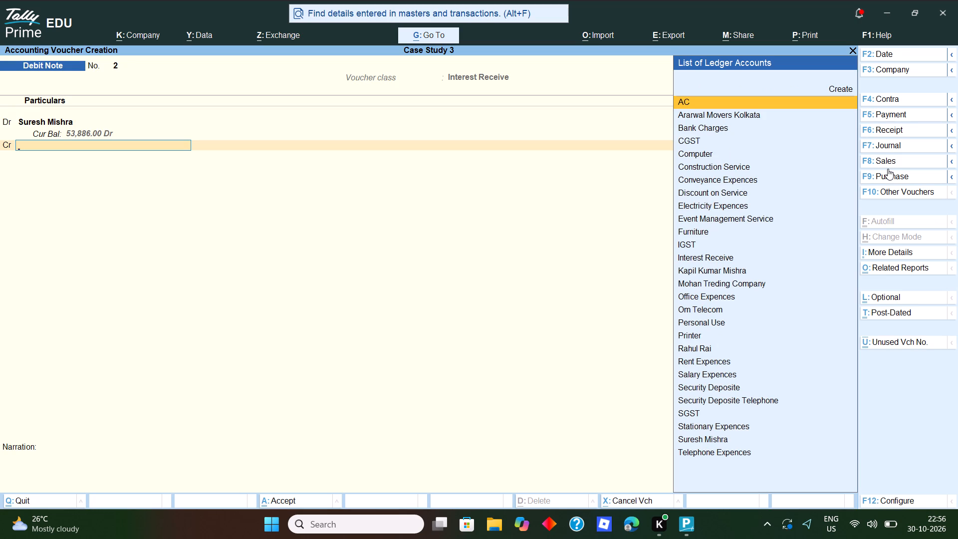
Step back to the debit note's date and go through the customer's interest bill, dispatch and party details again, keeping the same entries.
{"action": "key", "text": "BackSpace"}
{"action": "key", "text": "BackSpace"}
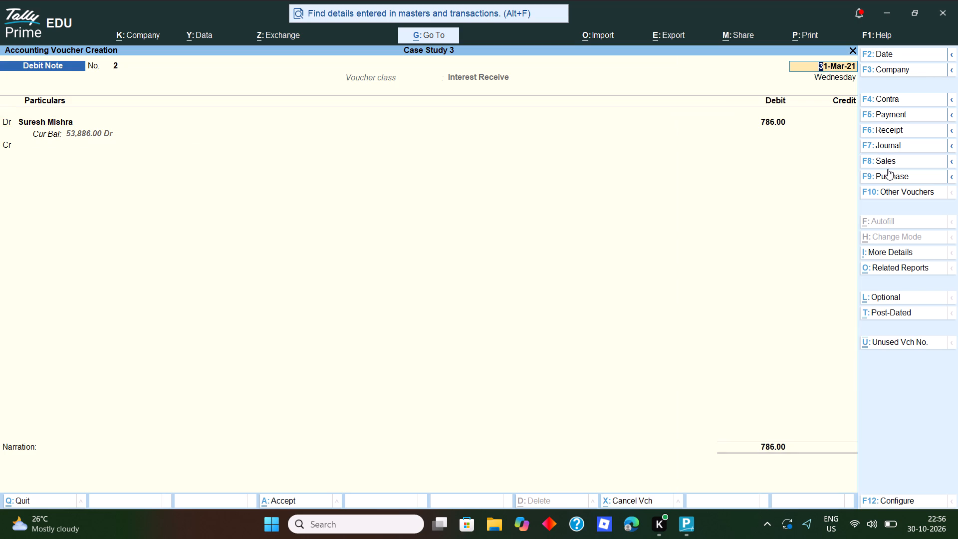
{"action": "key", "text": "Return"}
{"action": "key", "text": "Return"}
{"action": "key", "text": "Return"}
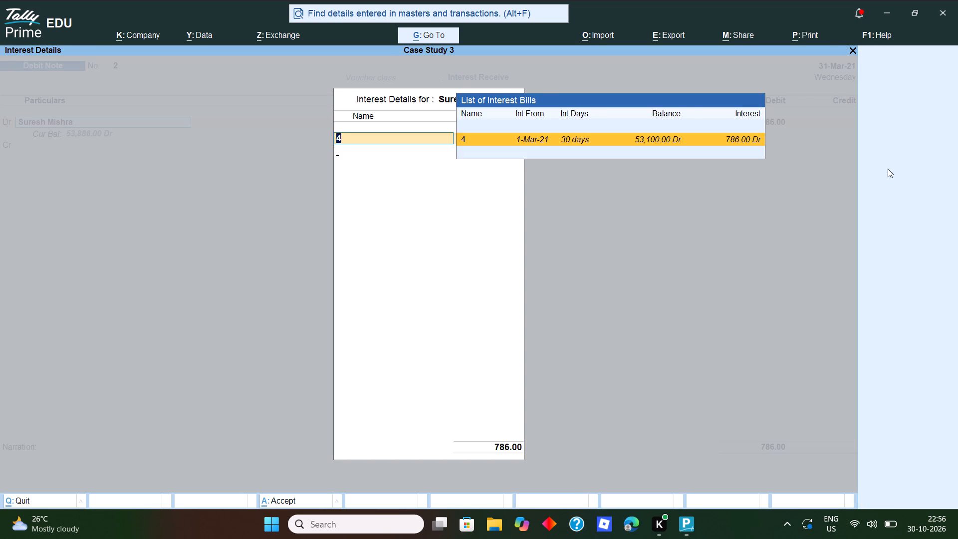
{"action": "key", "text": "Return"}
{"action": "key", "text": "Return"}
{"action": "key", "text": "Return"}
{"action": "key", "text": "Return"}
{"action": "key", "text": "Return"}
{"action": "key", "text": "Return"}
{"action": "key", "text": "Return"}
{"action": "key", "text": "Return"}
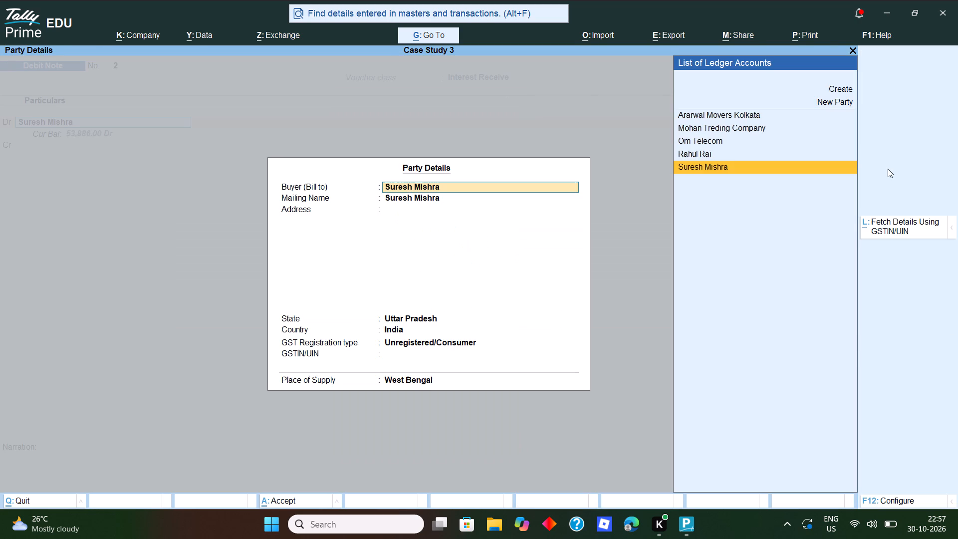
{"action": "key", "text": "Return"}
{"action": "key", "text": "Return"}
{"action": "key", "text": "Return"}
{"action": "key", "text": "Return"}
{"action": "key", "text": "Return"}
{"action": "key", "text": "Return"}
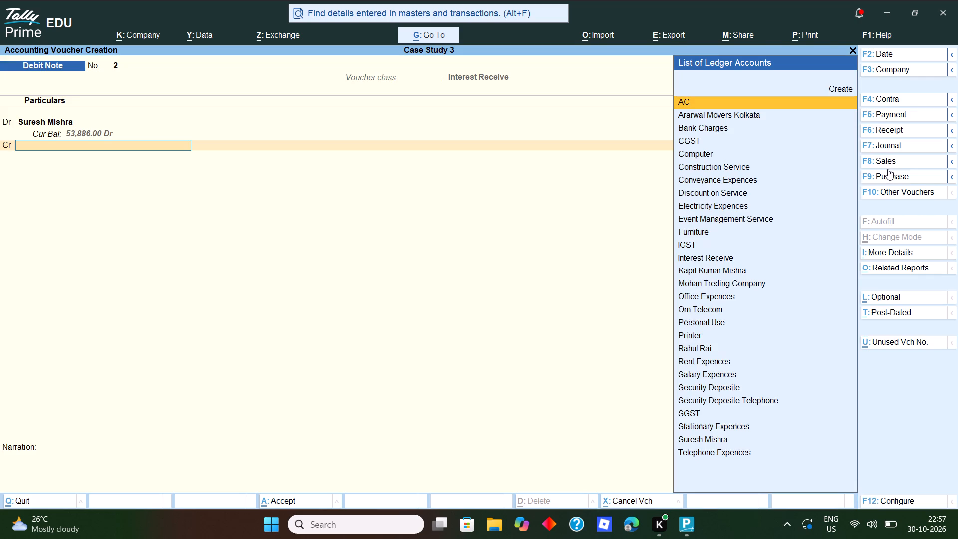
Credit the Interest Receive ledger with 786.00 and save the debit note.
{"action": "type", "text": "in"}
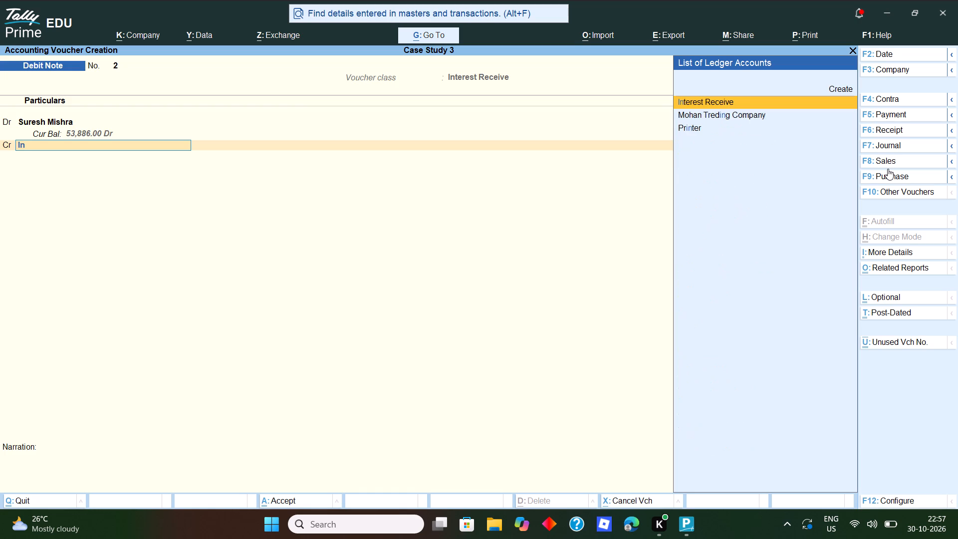
{"action": "key", "text": "Return"}
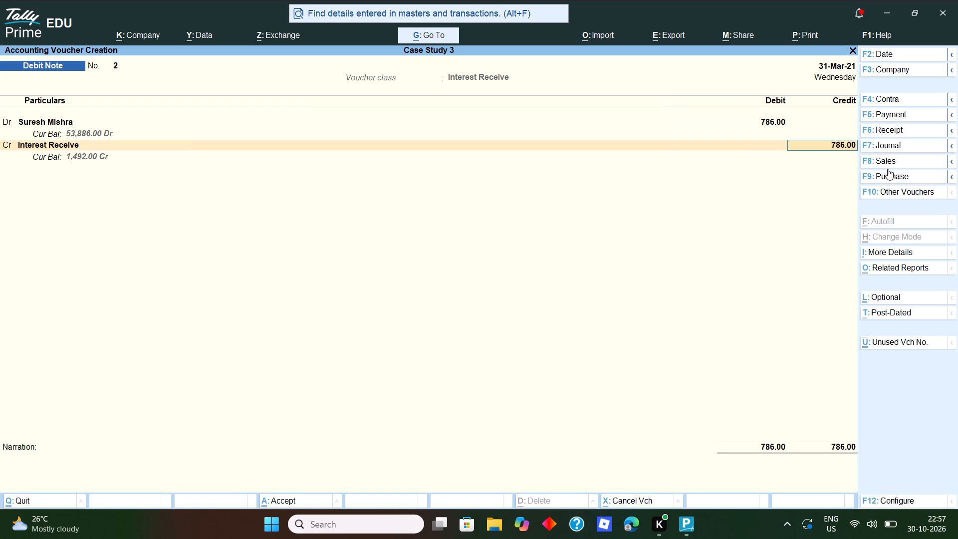
{"action": "key", "text": "Return"}
{"action": "key", "text": "Return"}
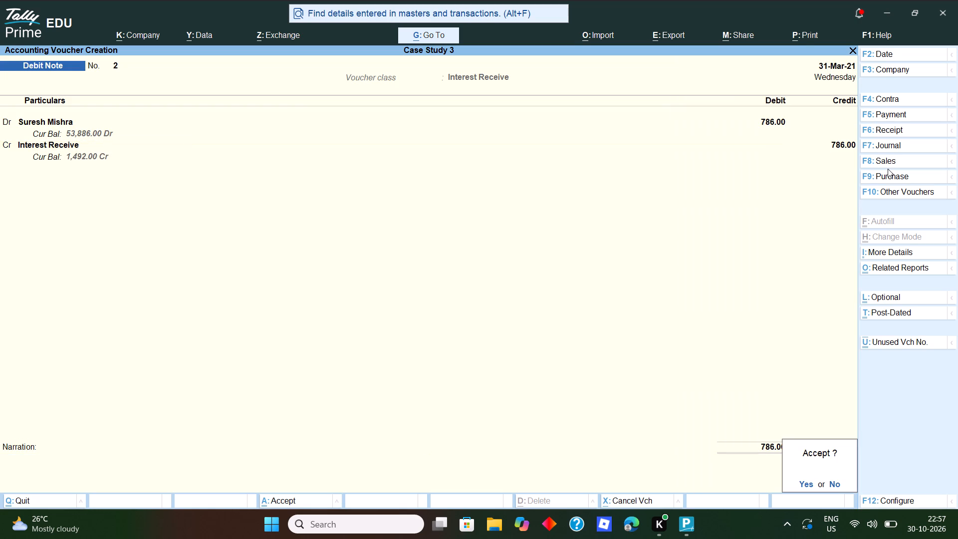
{"action": "key", "text": "y"}
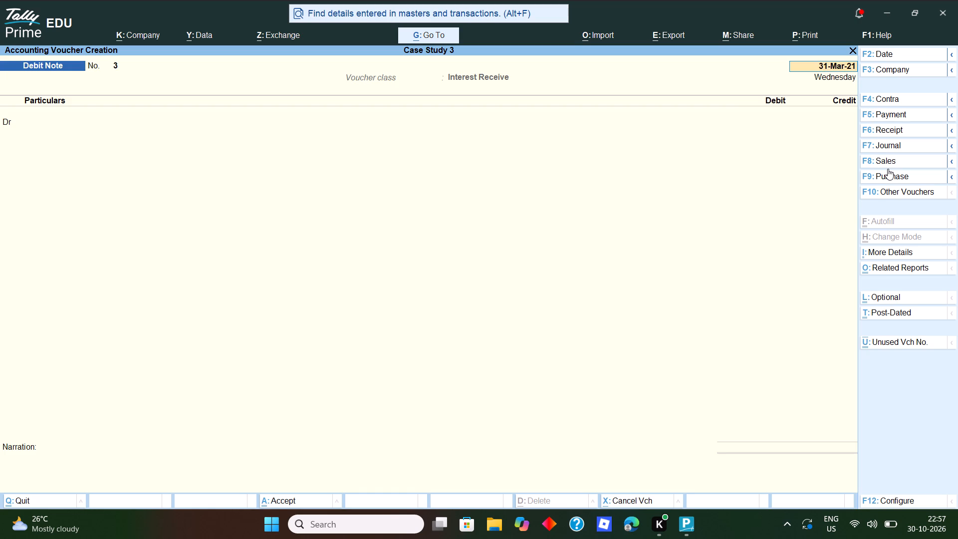
Start a Receipt voucher dated 31-Mar-21 and credit the Uttar Pradesh customer with 53,886.00 against bill reference 4.
{"action": "key", "text": "F6"}
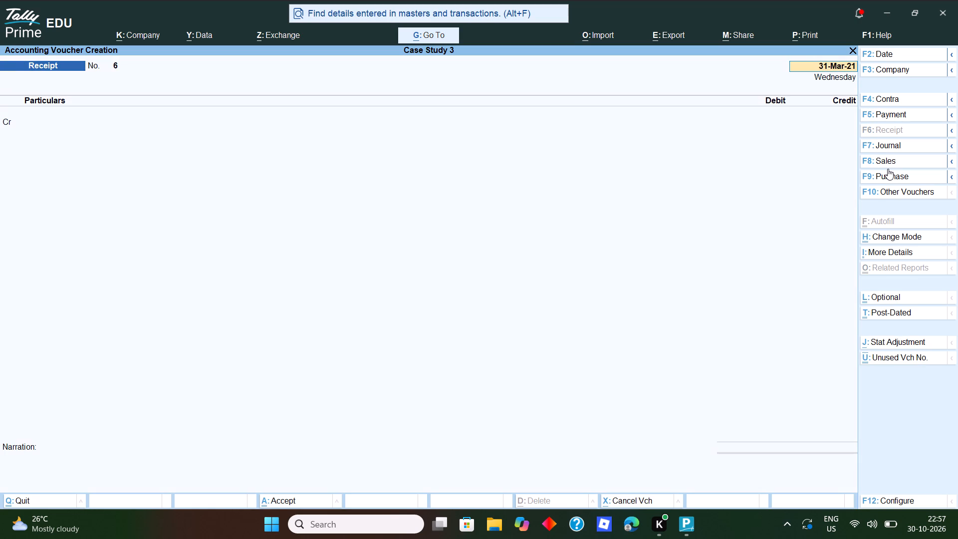
{"action": "key", "text": "Return"}
{"action": "type", "text": "sur"}
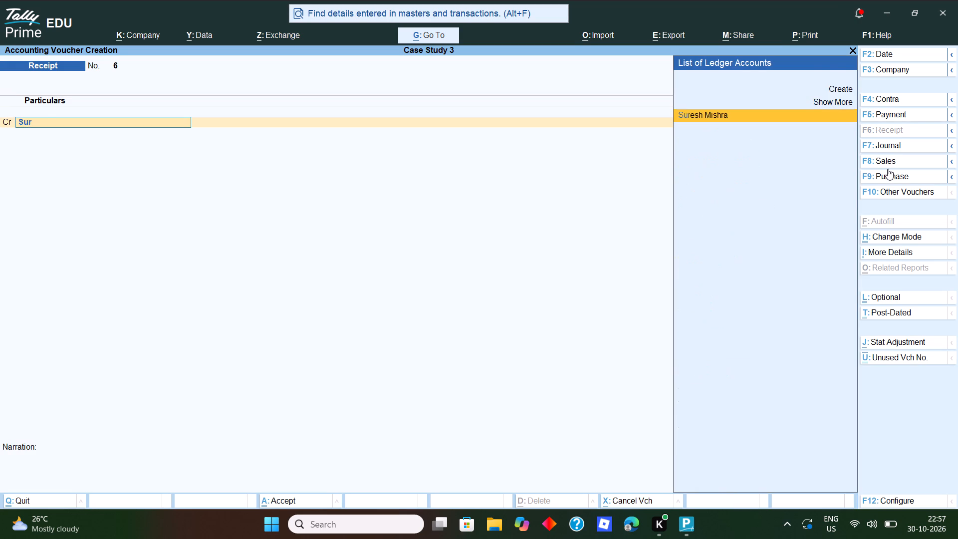
{"action": "key", "text": "Return"}
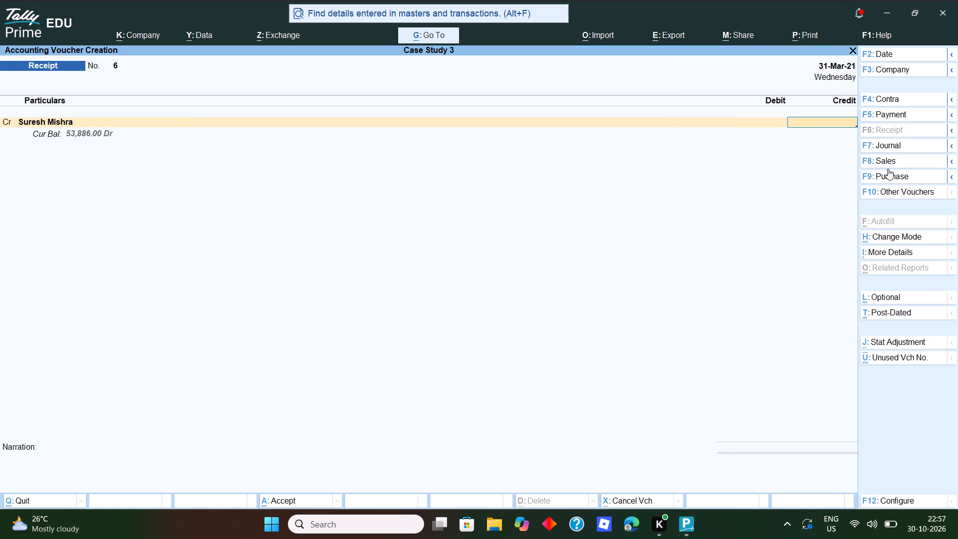
{"action": "type", "text": "53"}
{"action": "type", "text": "886"}
{"action": "key", "text": "Return"}
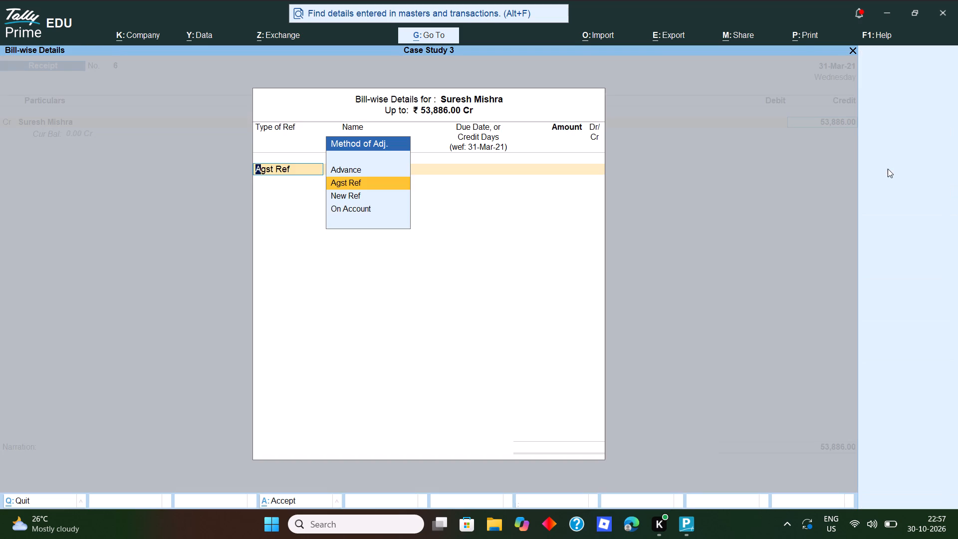
{"action": "key", "text": "Return"}
{"action": "key", "text": "Return"}
{"action": "key", "text": "Return"}
{"action": "key", "text": "Return"}
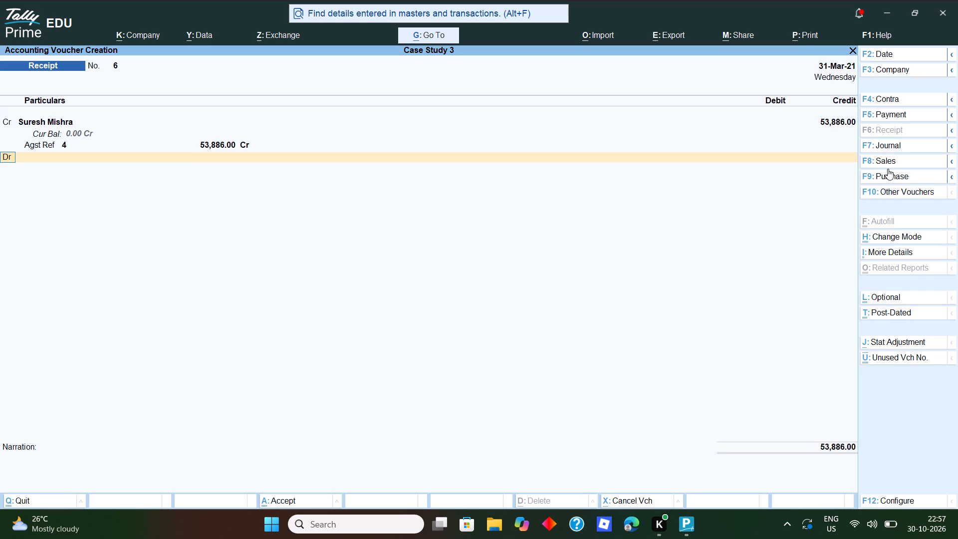
Debit SBI Bank with 53,800.00 in the receipt and accept the default bank allocation details.
{"action": "key", "text": "Return"}
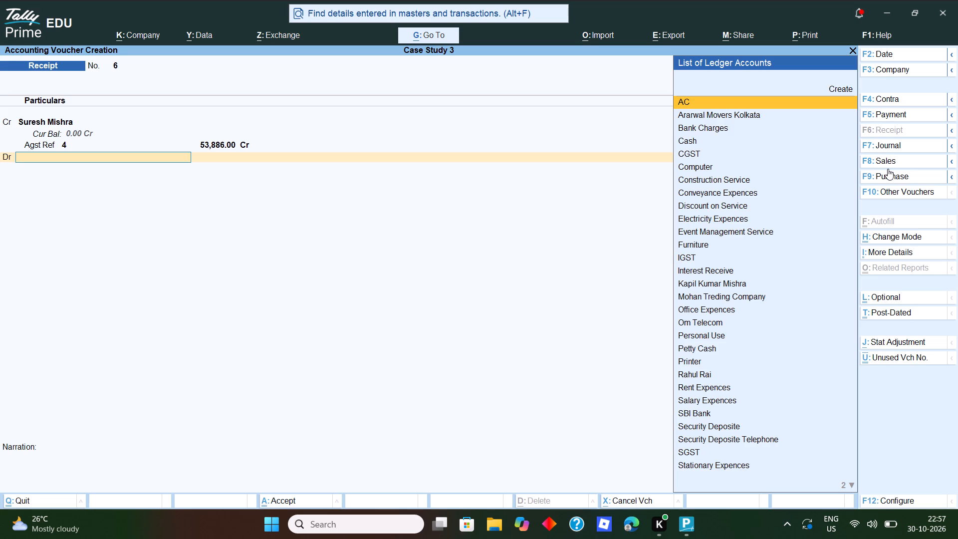
{"action": "type", "text": "sb"}
{"action": "key", "text": "Return"}
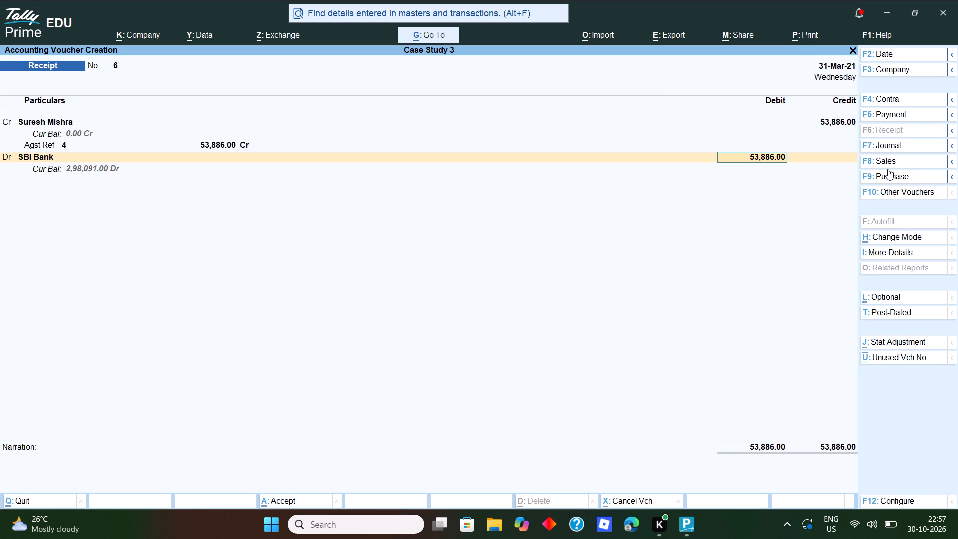
{"action": "type", "text": "53800"}
{"action": "key", "text": "Return"}
{"action": "key", "text": "Return"}
{"action": "key", "text": "Return"}
{"action": "key", "text": "Return"}
{"action": "key", "text": "Return"}
{"action": "key", "text": "Return"}
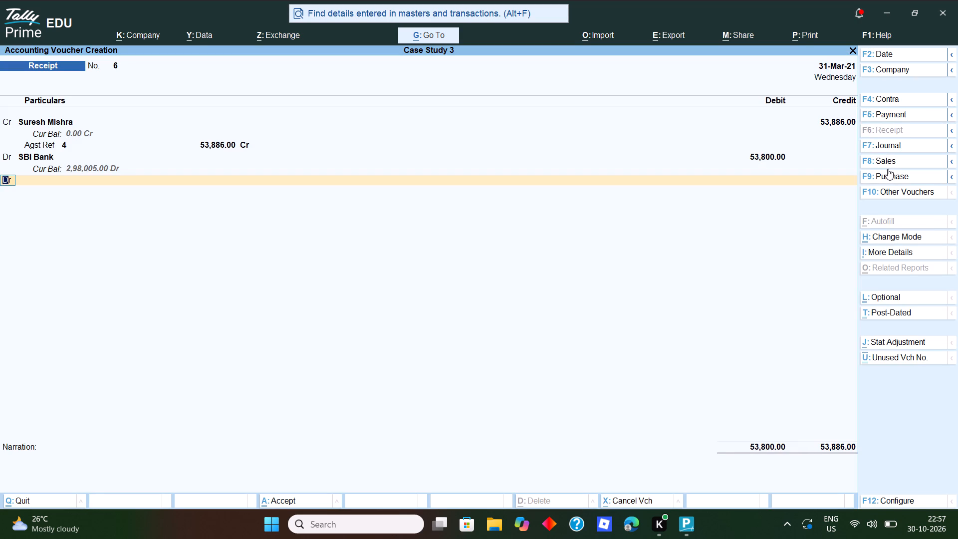
Debit the remaining 86.00 to Discount on Service, save the receipt and leave voucher entry.
{"action": "key", "text": "Return"}
{"action": "type", "text": "di"}
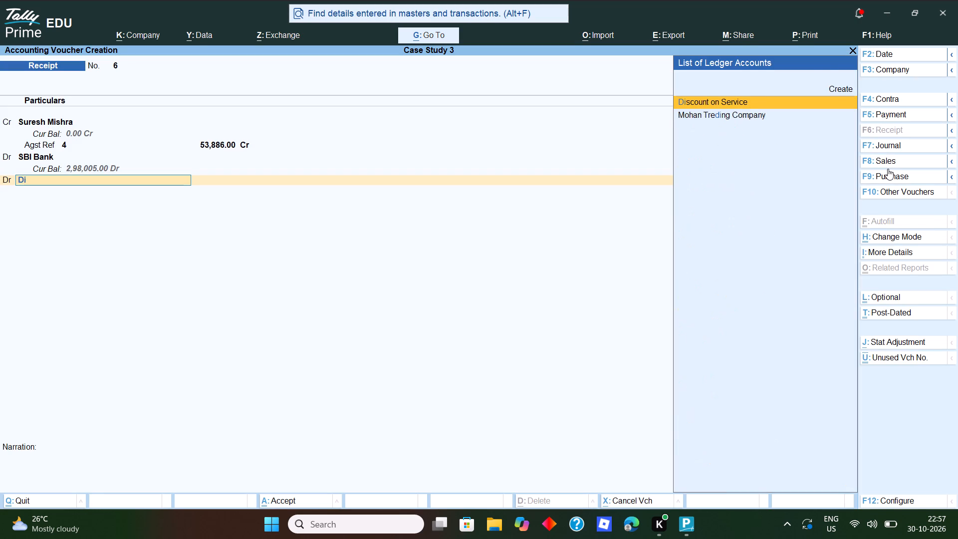
{"action": "key", "text": "Return"}
{"action": "key", "text": "Return"}
{"action": "key", "text": "Return"}
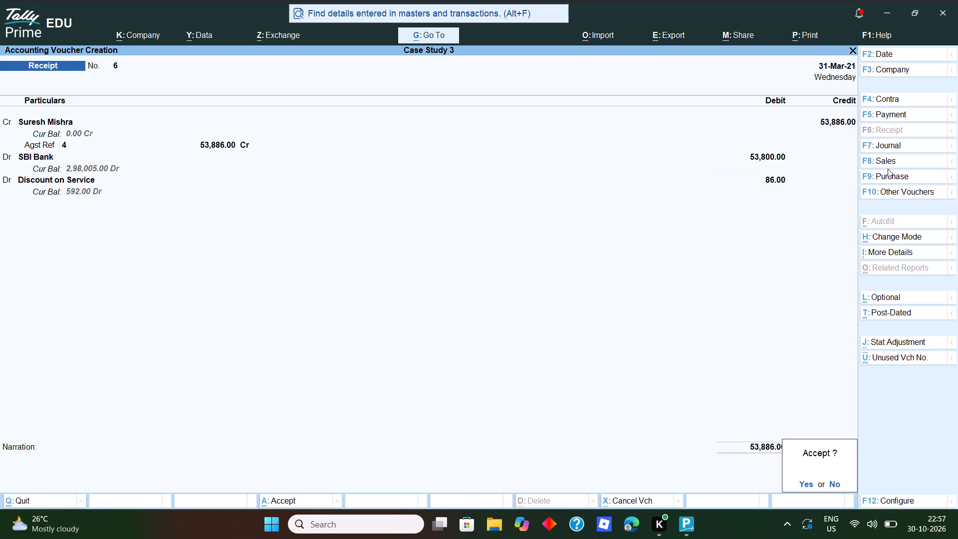
{"action": "key", "text": "y"}
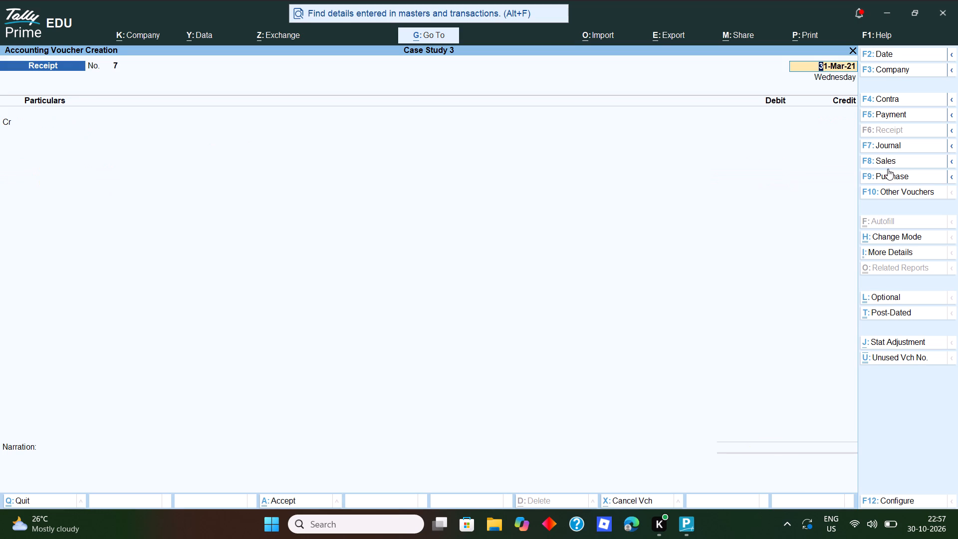
{"action": "key", "text": "Escape"}
{"action": "key", "text": "Escape"}
{"action": "key", "text": "Escape"}
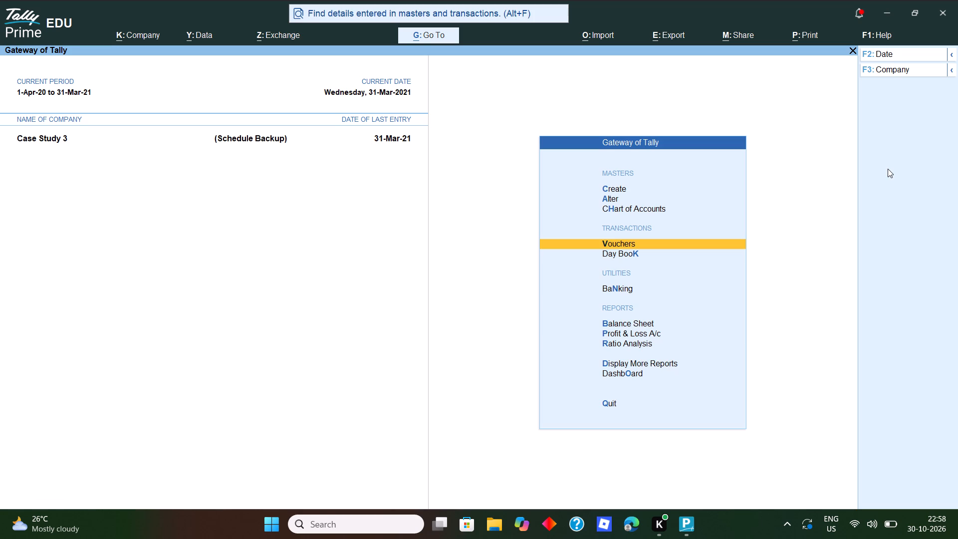
Examine the Day Book's vouchers for 31-Mar-21, open its date change without altering the date, and leave the report.
{"action": "key", "text": "d"}
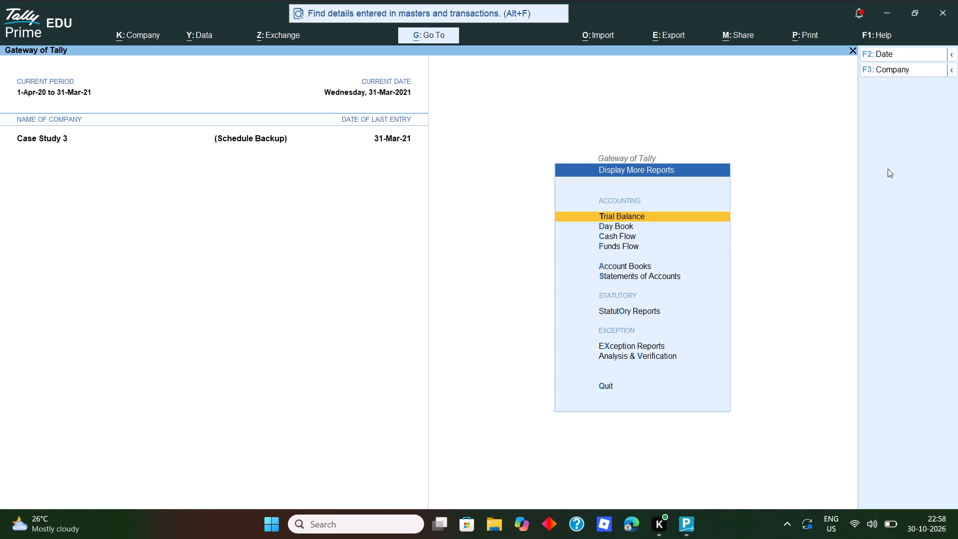
{"action": "key", "text": "d"}
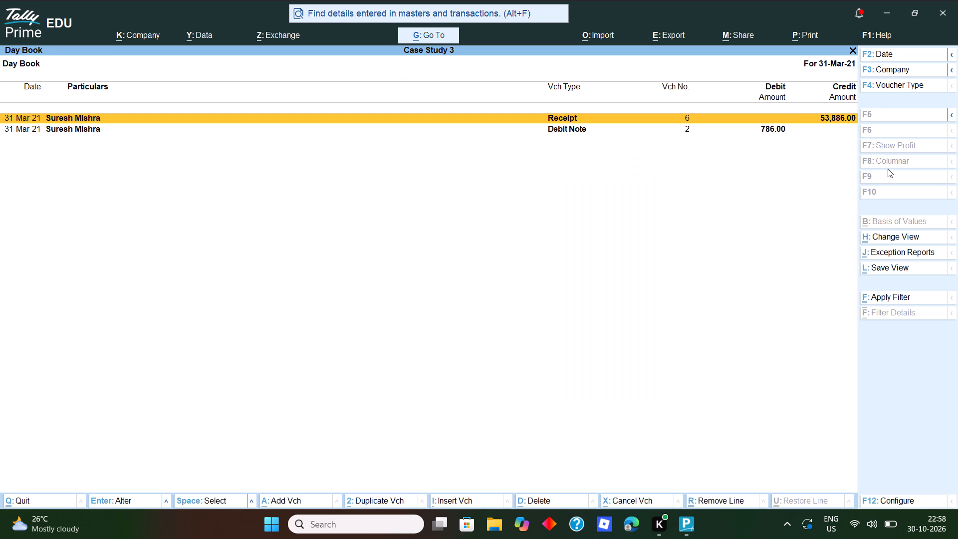
{"action": "key", "text": "alt+F2"}
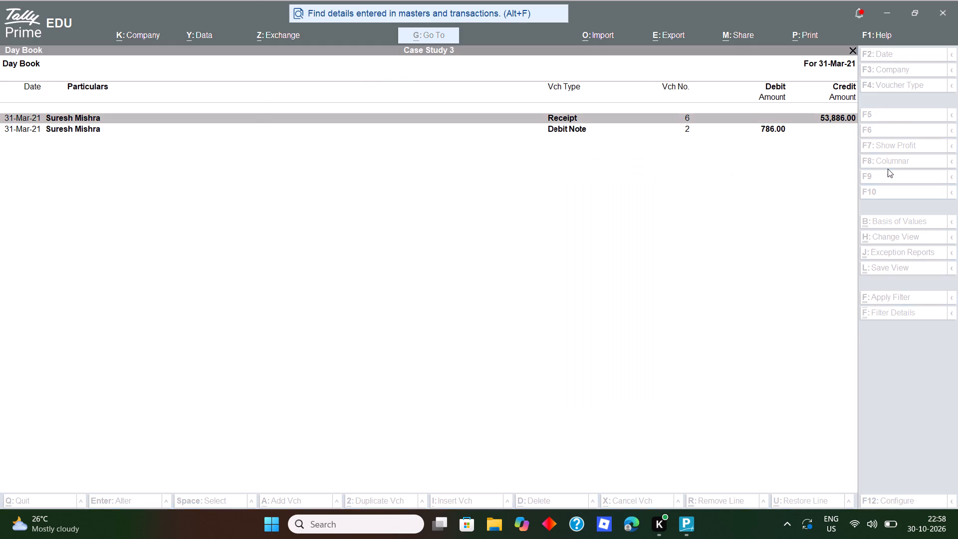
{"action": "key", "text": "Escape"}
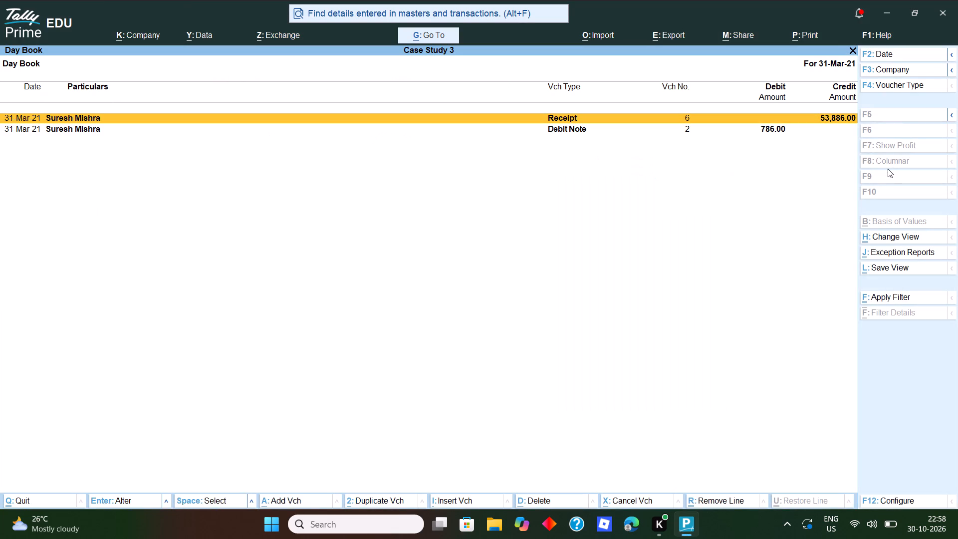
{"action": "key", "text": "ctrl+F2"}
{"action": "key", "text": "F2"}
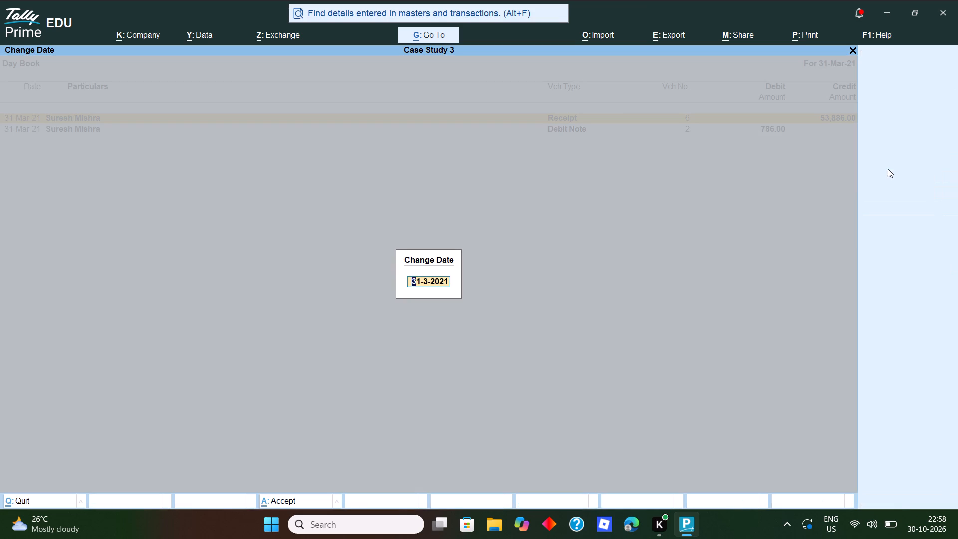
{"action": "key", "text": "Escape"}
{"action": "key", "text": "Escape"}
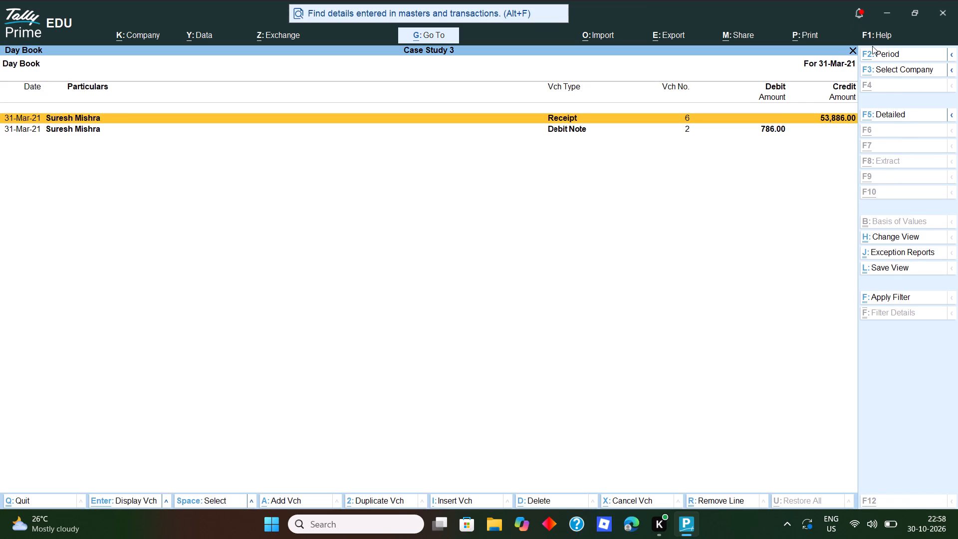
{"action": "key", "text": "Escape"}
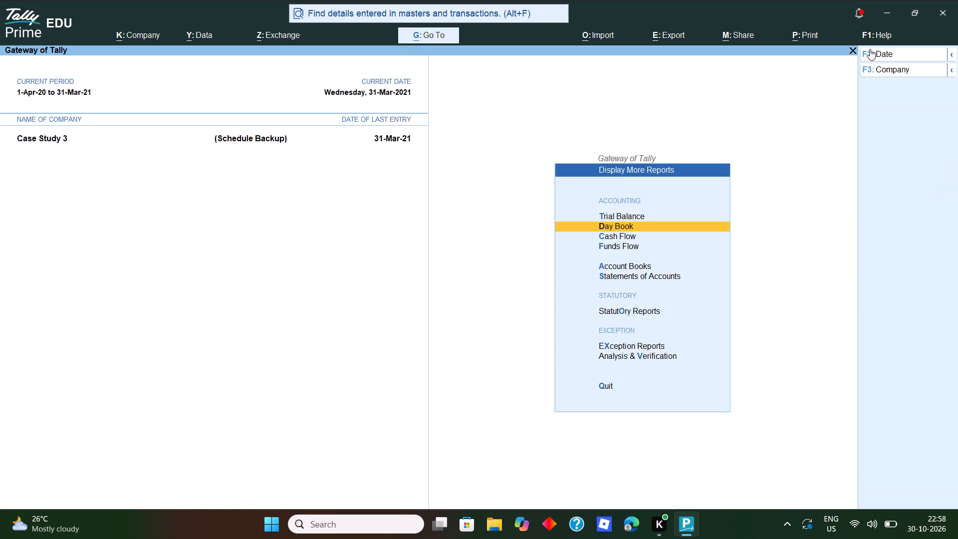
View the Trial Balance ledger-wise and return it to the group-wise layout.
{"action": "key", "text": "t"}
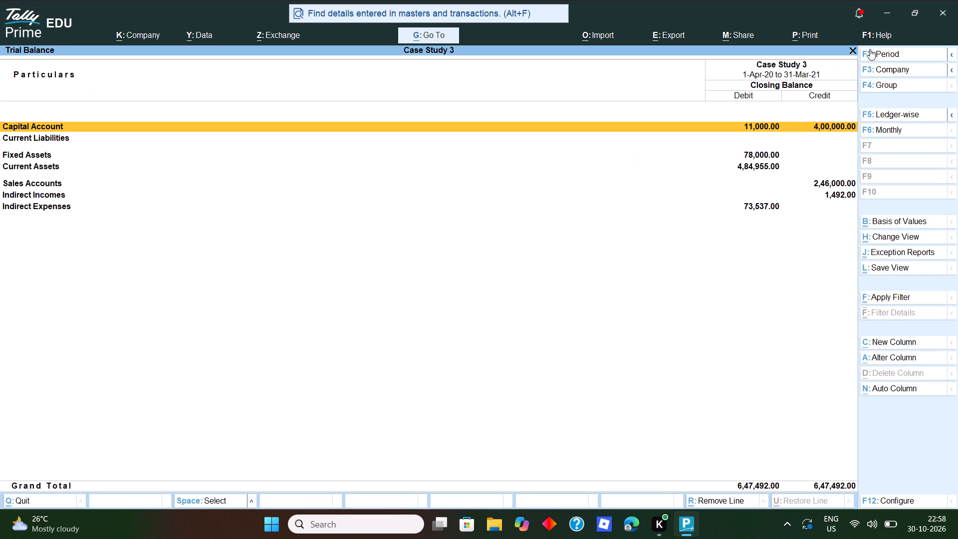
{"action": "key", "text": "F5"}
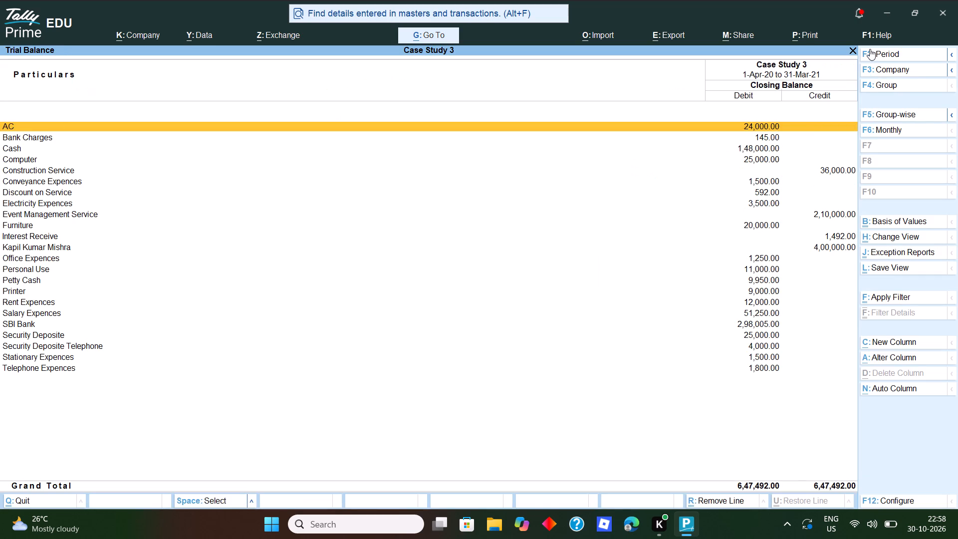
{"action": "key", "text": "F5"}
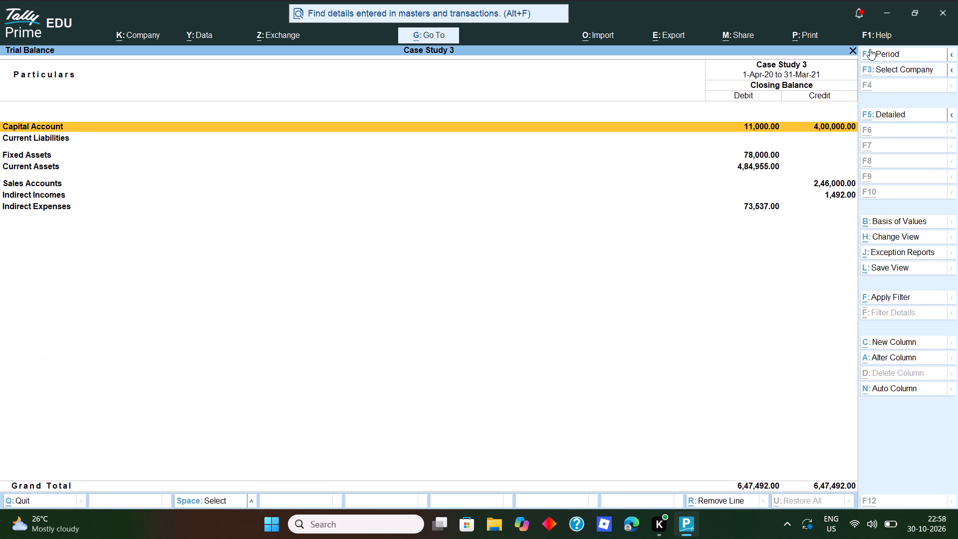
Expand the Trial Balance to its detailed view, examine every group and ledger down to Telephone Expences, and leave the report.
{"action": "key", "text": "alt+F5"}
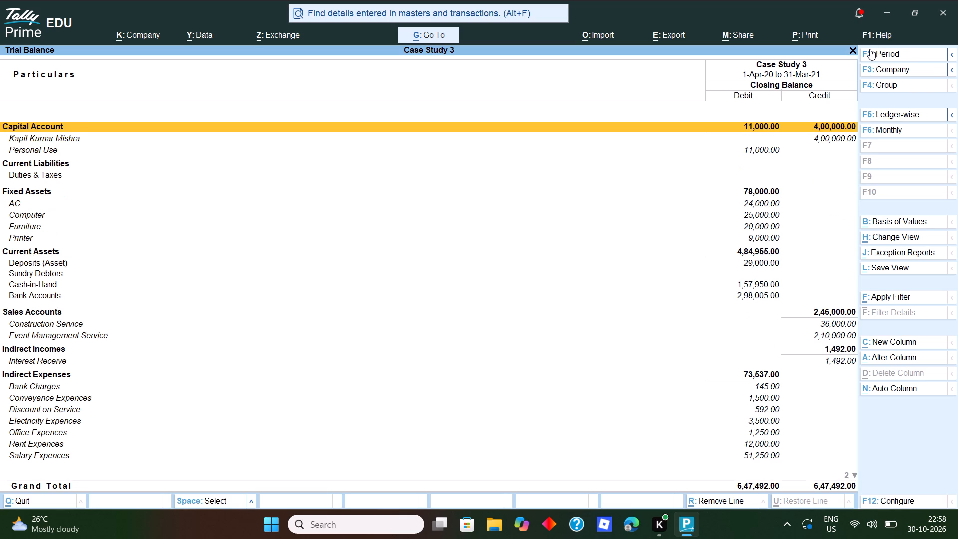
{"action": "key", "text": "Down"}
{"action": "key", "text": "Down"}
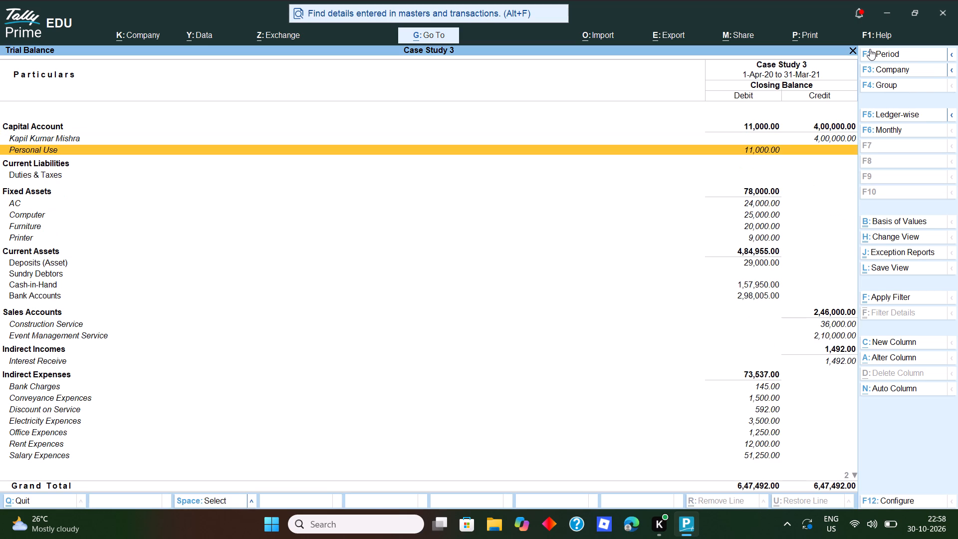
{"action": "key", "text": "Down"}
{"action": "key", "text": "Down"}
{"action": "key", "text": "Down"}
{"action": "key", "text": "Down"}
{"action": "key", "text": "Down"}
{"action": "key", "text": "Down"}
{"action": "key", "text": "Down"}
{"action": "key", "text": "Down"}
{"action": "key", "text": "Down"}
{"action": "key", "text": "Down"}
{"action": "key", "text": "Down"}
{"action": "key", "text": "Down"}
{"action": "key", "text": "Down"}
{"action": "key", "text": "Down"}
{"action": "key", "text": "Down"}
{"action": "key", "text": "Down"}
{"action": "key", "text": "Down"}
{"action": "key", "text": "Down"}
{"action": "key", "text": "Down"}
{"action": "key", "text": "Down"}
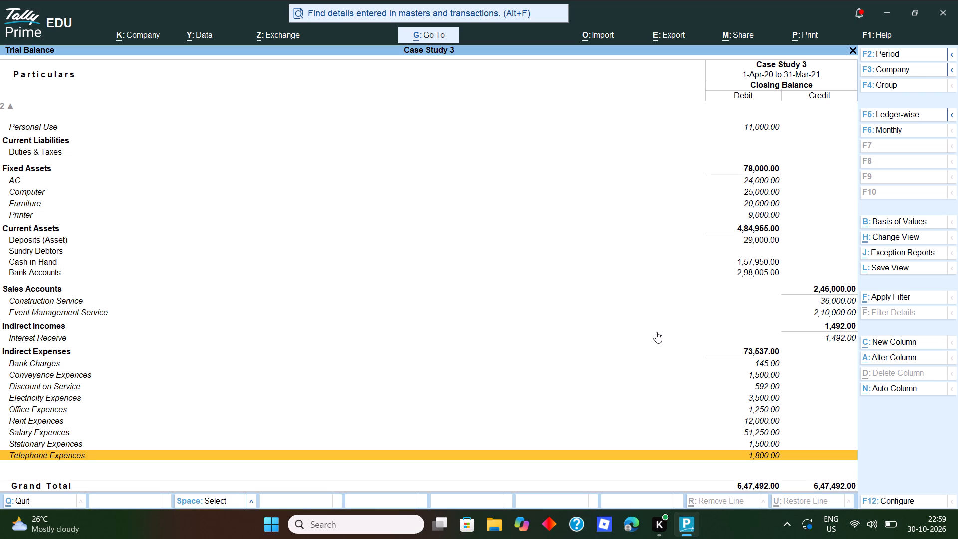
{"action": "key", "text": "Escape"}
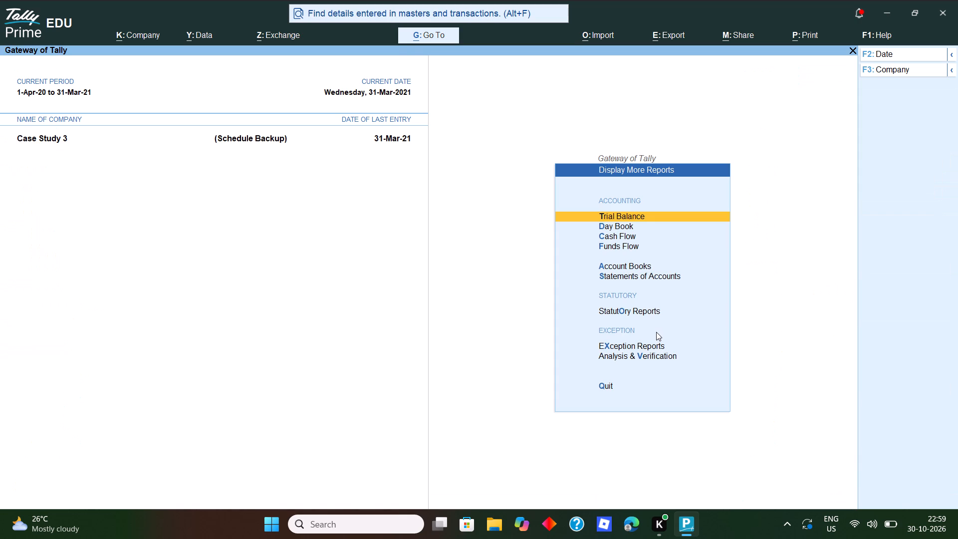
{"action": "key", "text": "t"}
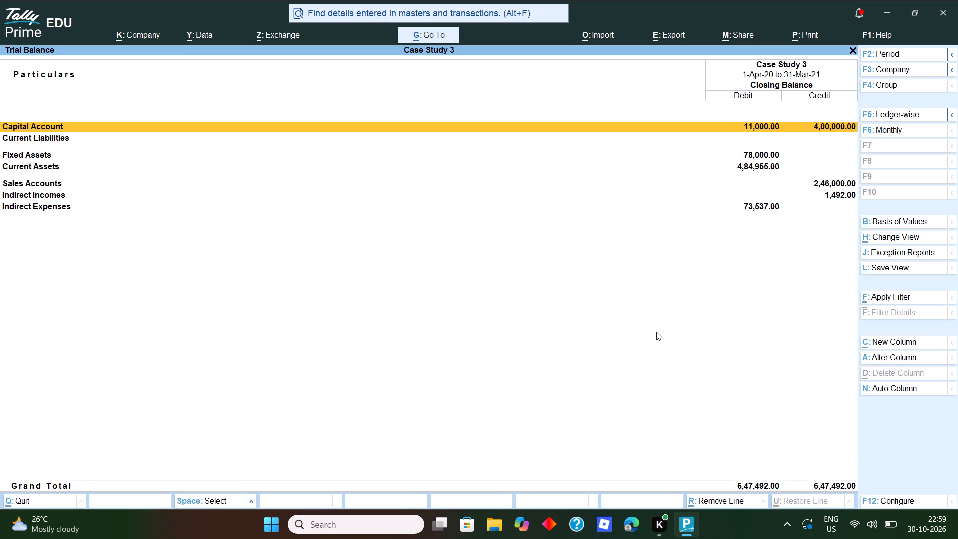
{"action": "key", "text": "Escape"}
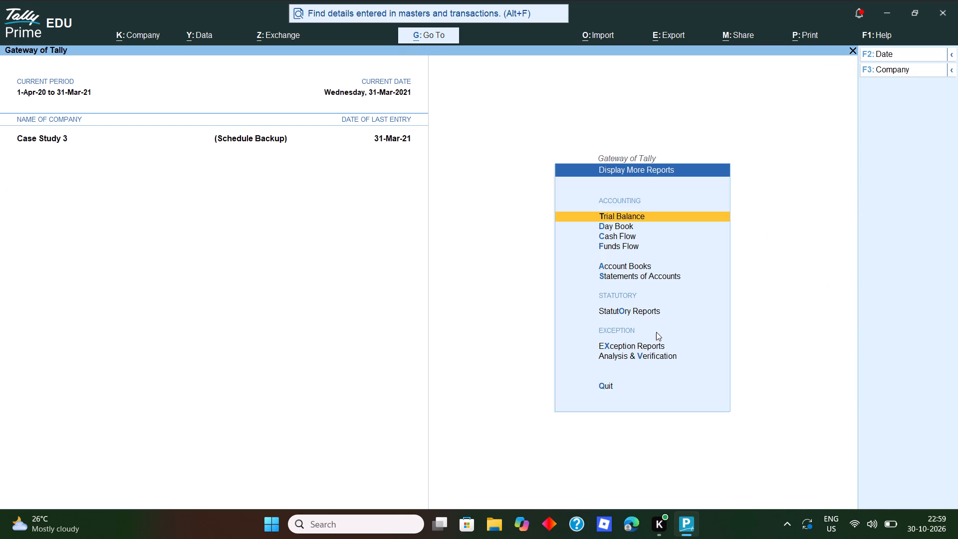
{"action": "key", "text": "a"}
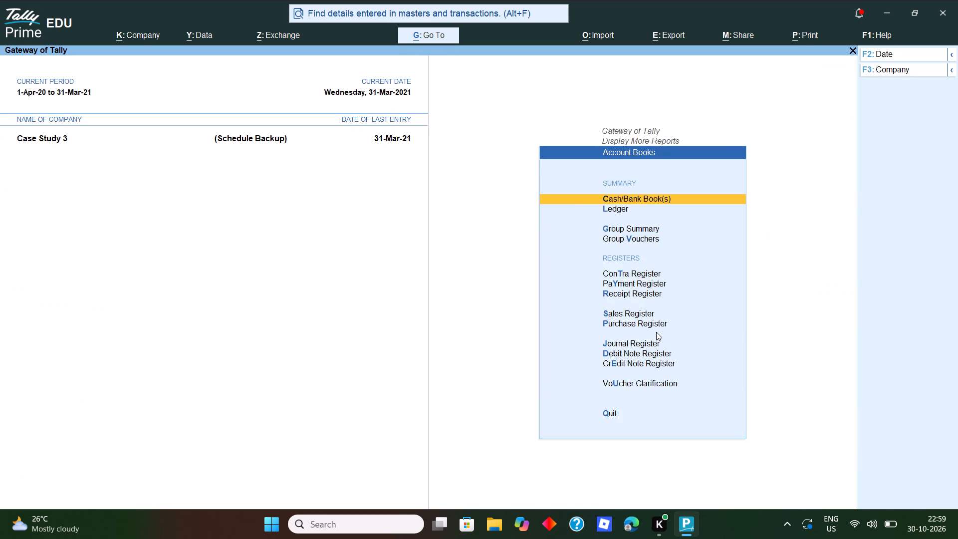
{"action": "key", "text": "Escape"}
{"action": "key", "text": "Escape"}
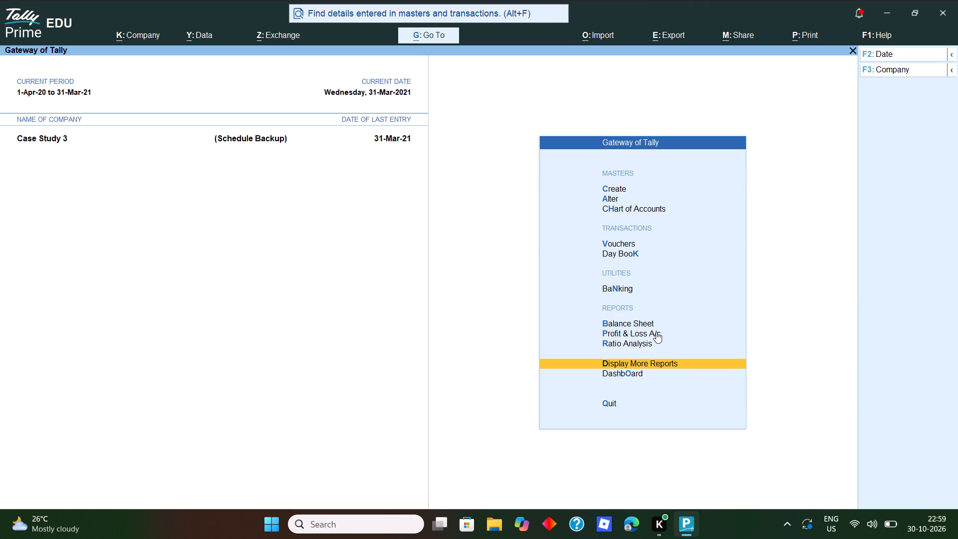
Examine the Profit & Loss A/c, try to drill down into Nett Profit and Gross Profit b/f, and leave the report.
{"action": "key", "text": "p"}
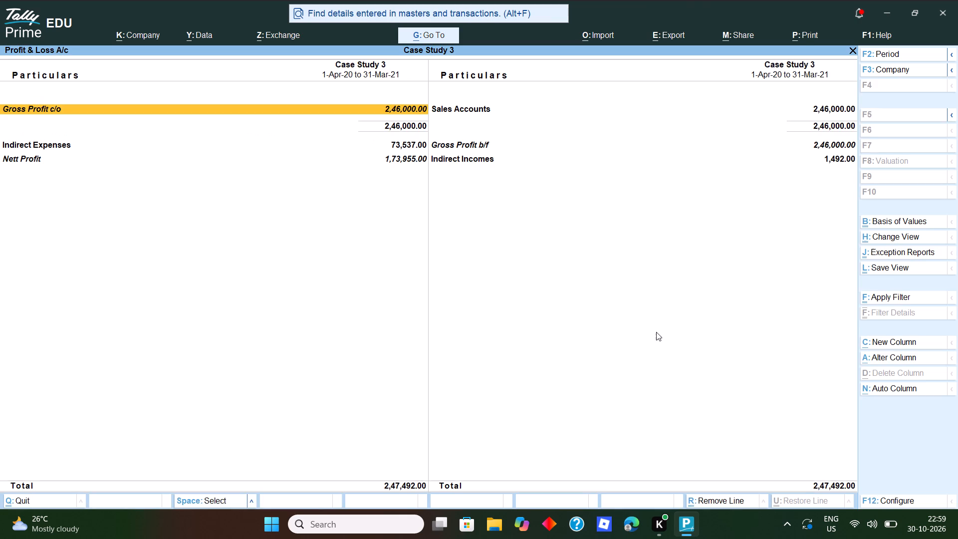
{"action": "key", "text": "Down"}
{"action": "key", "text": "Down"}
{"action": "key", "text": "Up"}
{"action": "key", "text": "Right"}
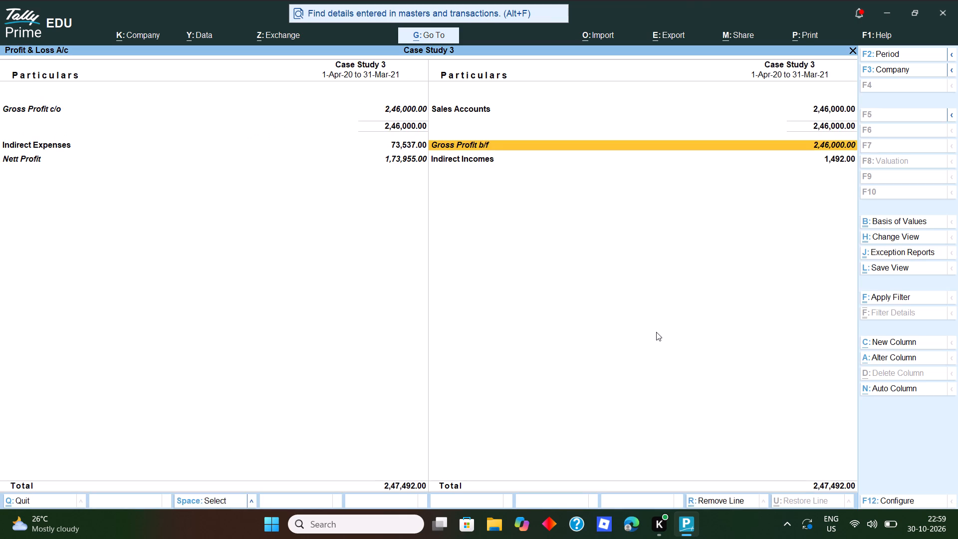
{"action": "key", "text": "Left"}
{"action": "key", "text": "Down"}
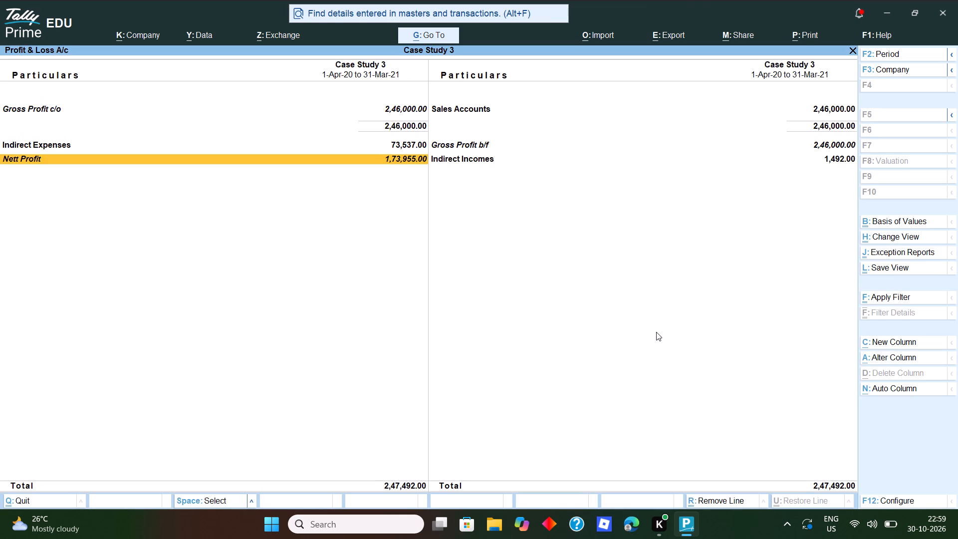
{"action": "key", "text": "Return"}
{"action": "key", "text": "Return"}
{"action": "key", "text": "Return"}
{"action": "key", "text": "Return"}
{"action": "key", "text": "Up"}
{"action": "key", "text": "Right"}
{"action": "key", "text": "Return"}
{"action": "key", "text": "Return"}
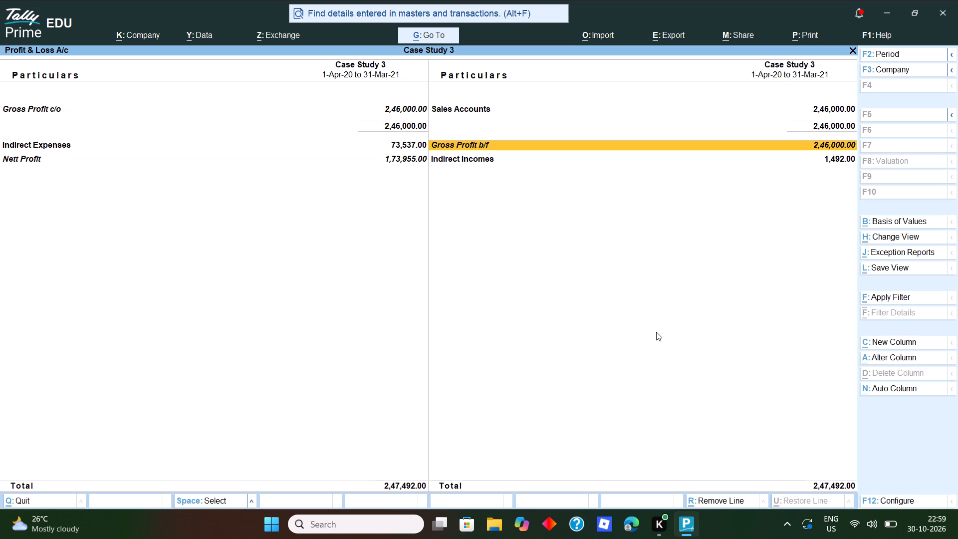
{"action": "key", "text": "Return"}
{"action": "key", "text": "Return"}
{"action": "key", "text": "Escape"}
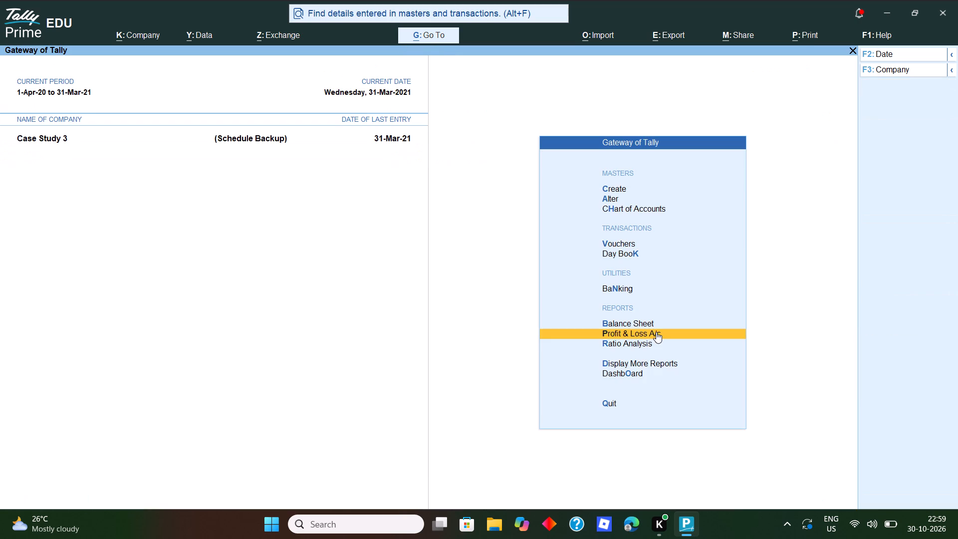
{"action": "key", "text": "Escape"}
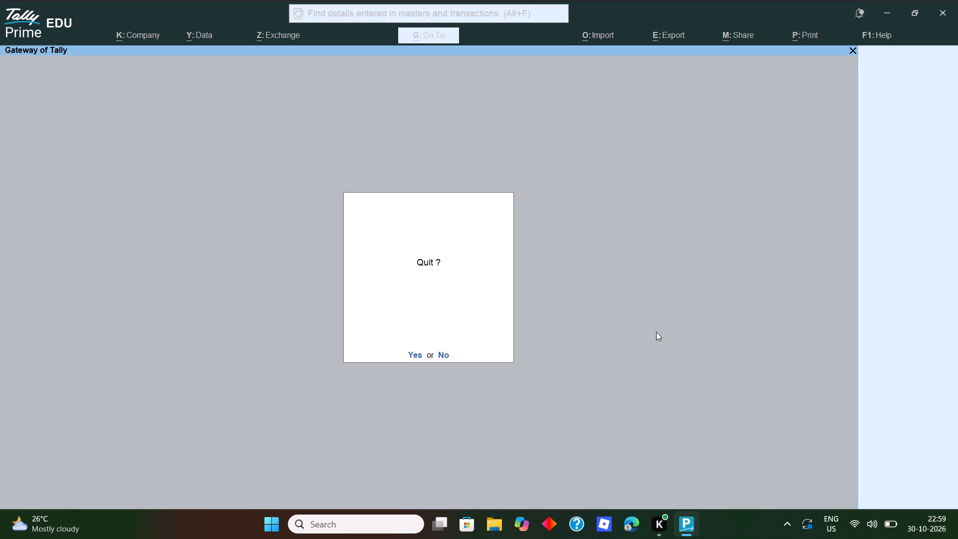